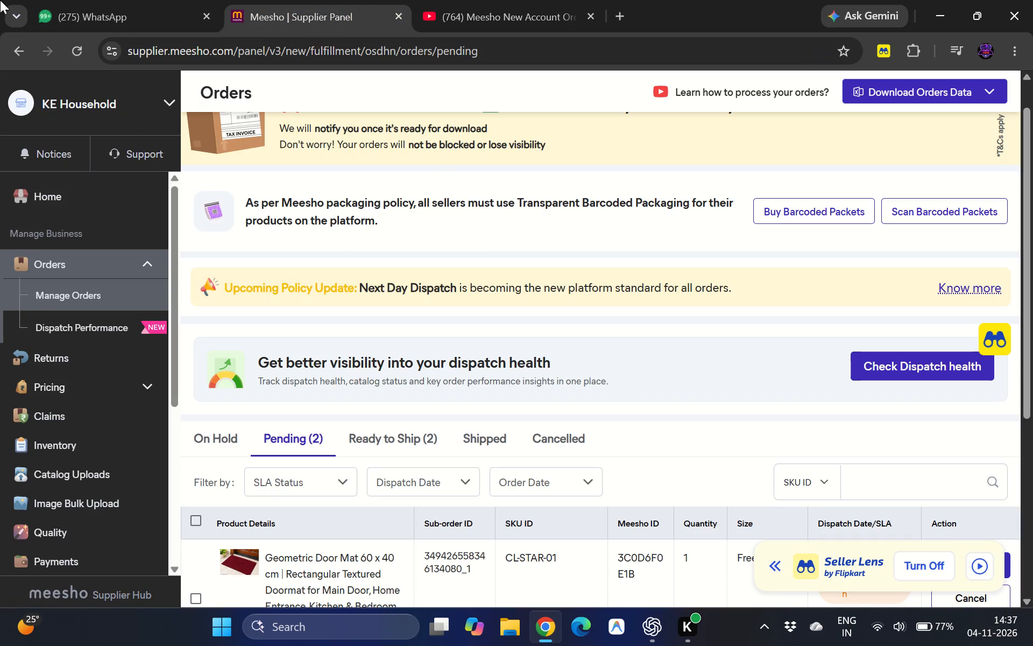
pyautogui.click(69, 52)
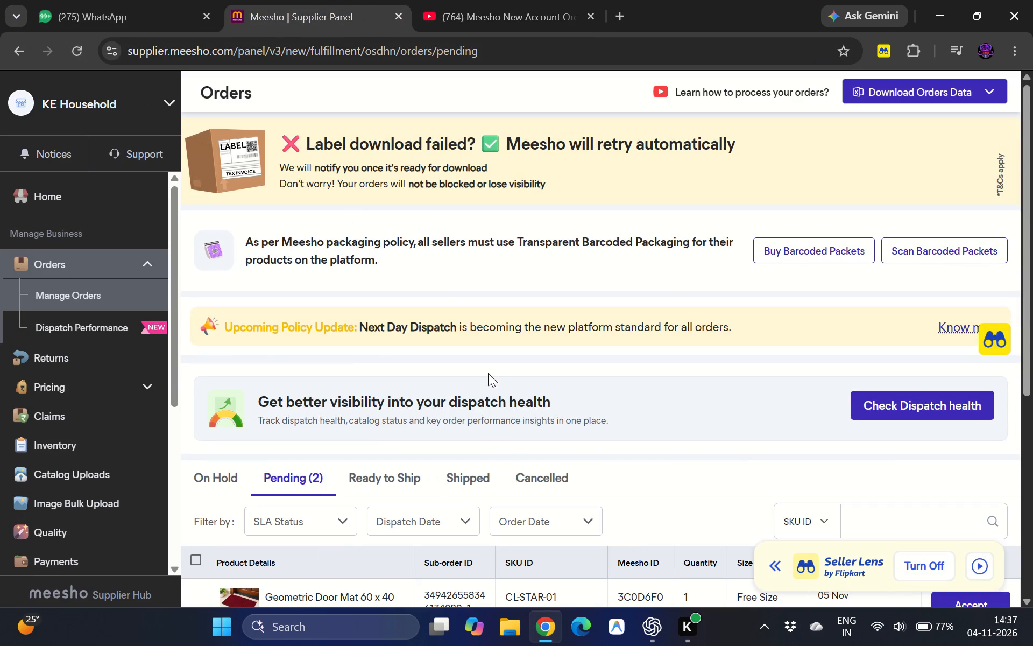
pyautogui.scroll(-2, 488, 373)
pyautogui.click(384, 284)
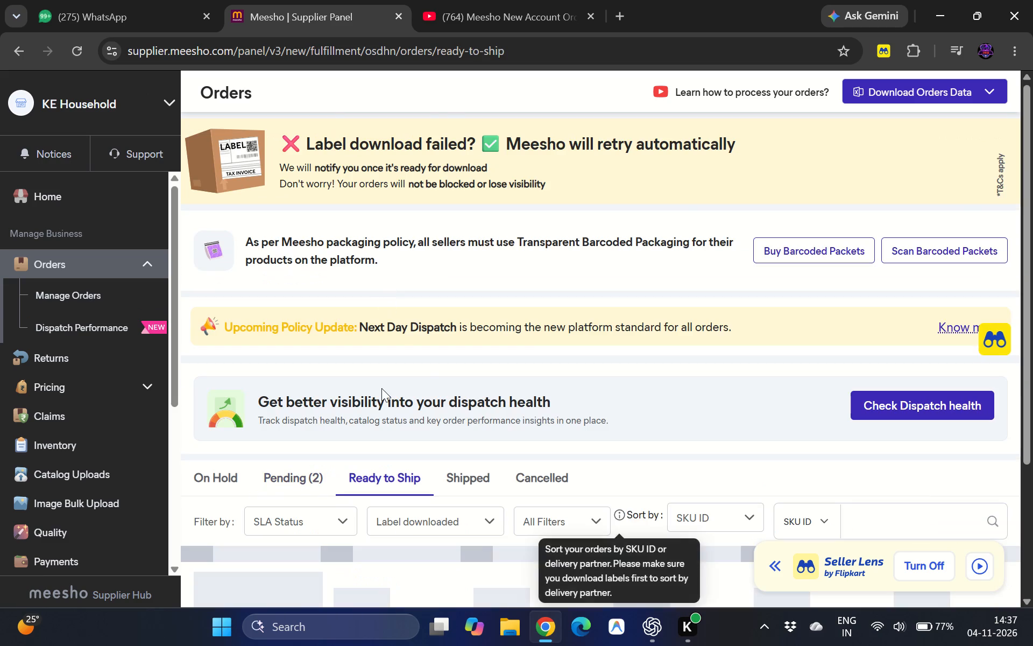
pyautogui.scroll(-7, 381, 388)
pyautogui.scroll(5, 381, 388)
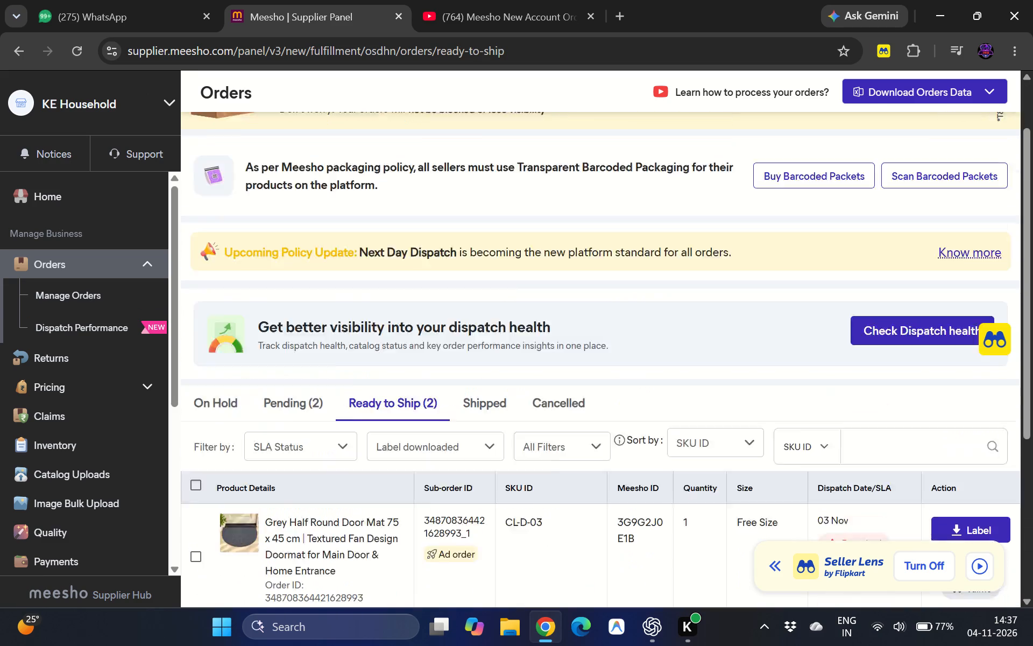
pyautogui.scroll(2, 381, 388)
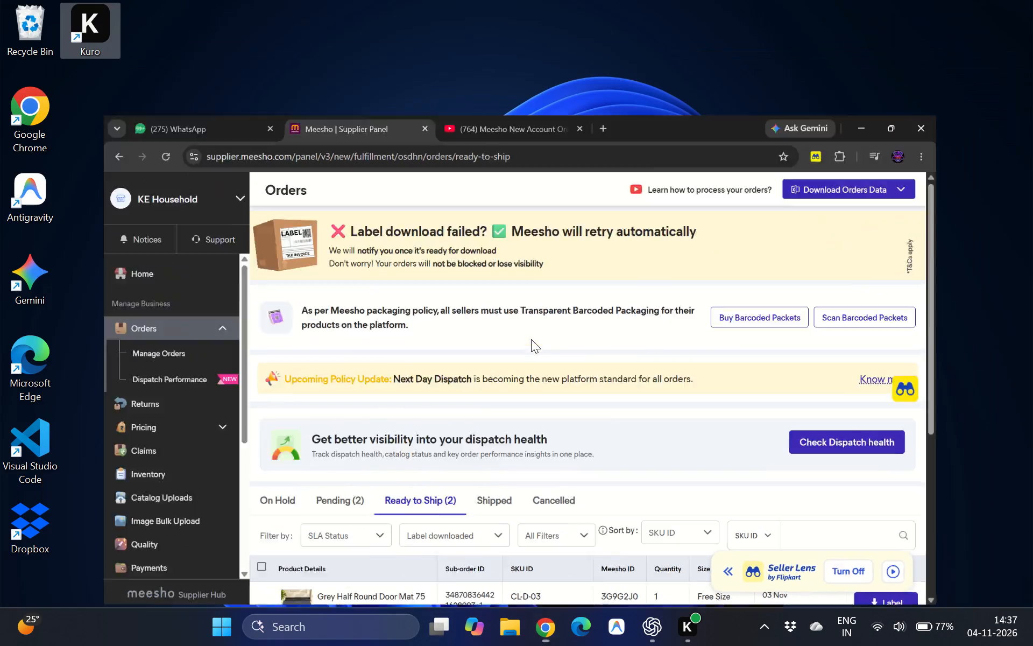
# Search the computer for Excel.
pyautogui.write('exc')
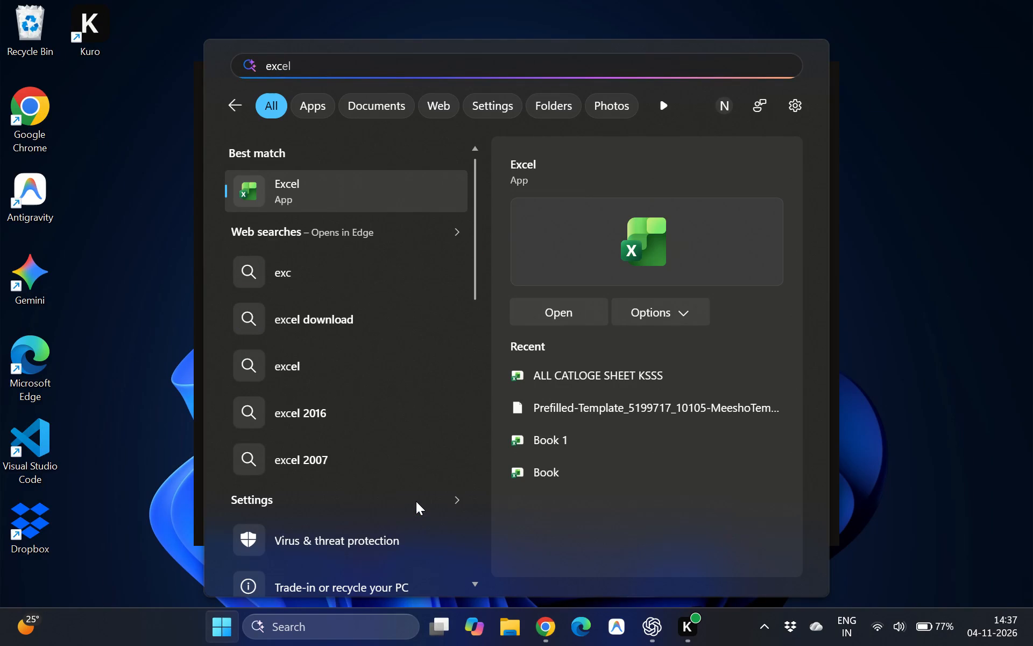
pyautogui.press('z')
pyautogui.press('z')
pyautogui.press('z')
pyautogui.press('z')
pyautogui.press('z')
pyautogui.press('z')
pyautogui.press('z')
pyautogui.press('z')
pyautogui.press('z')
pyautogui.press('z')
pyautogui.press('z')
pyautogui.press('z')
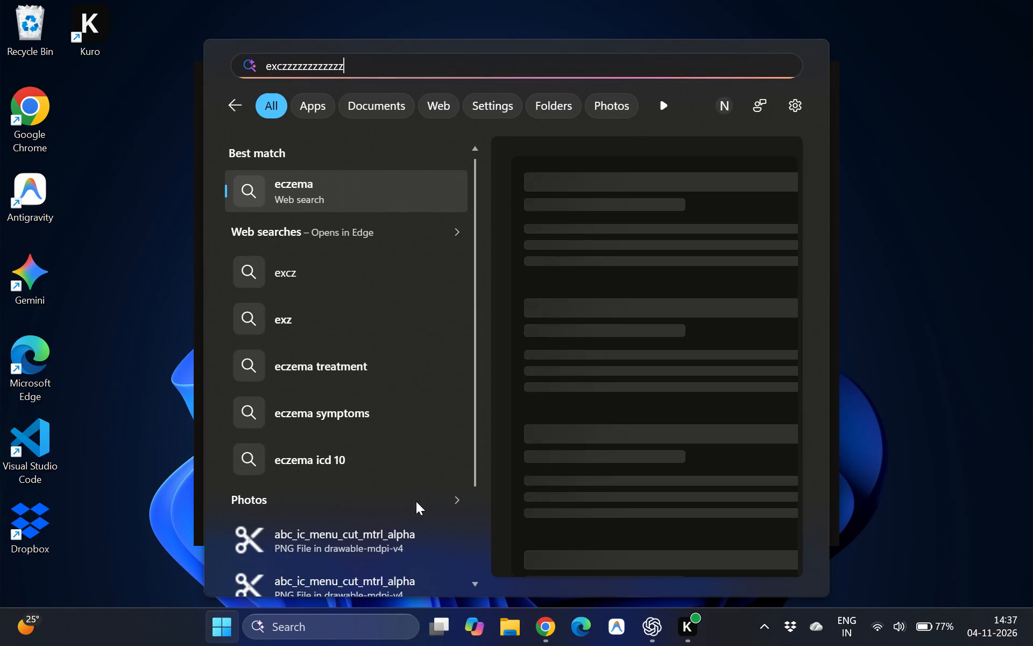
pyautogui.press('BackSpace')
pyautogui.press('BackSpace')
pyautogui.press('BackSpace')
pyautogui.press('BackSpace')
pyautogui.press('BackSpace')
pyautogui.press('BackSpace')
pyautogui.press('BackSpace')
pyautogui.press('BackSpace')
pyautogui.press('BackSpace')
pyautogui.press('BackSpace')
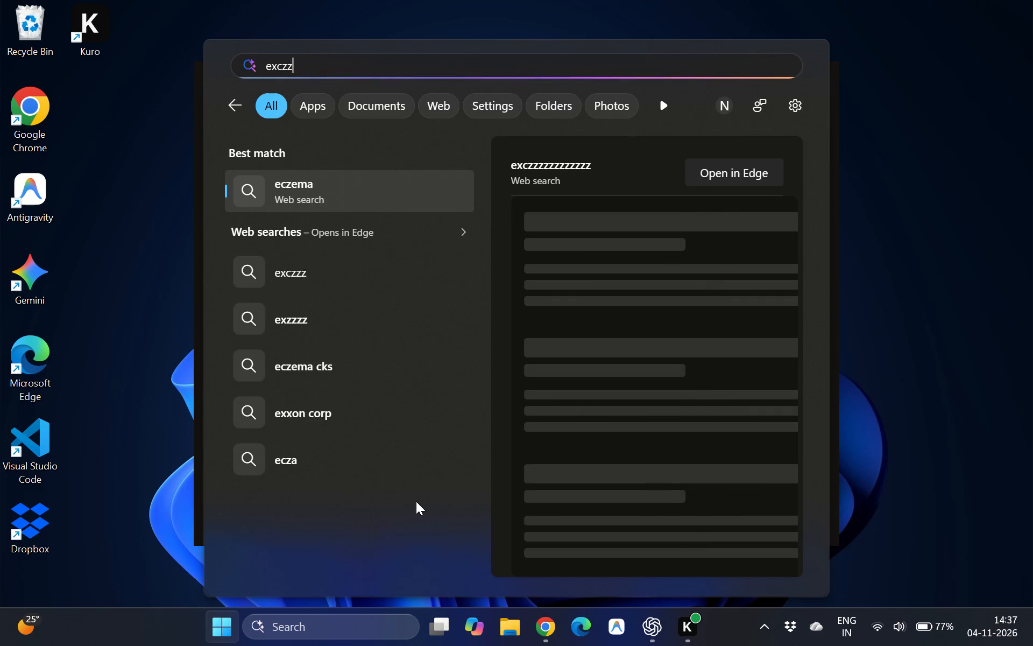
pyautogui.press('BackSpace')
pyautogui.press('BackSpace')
# Launch Excel from the search results and create a blank workbook.
pyautogui.press('Return')
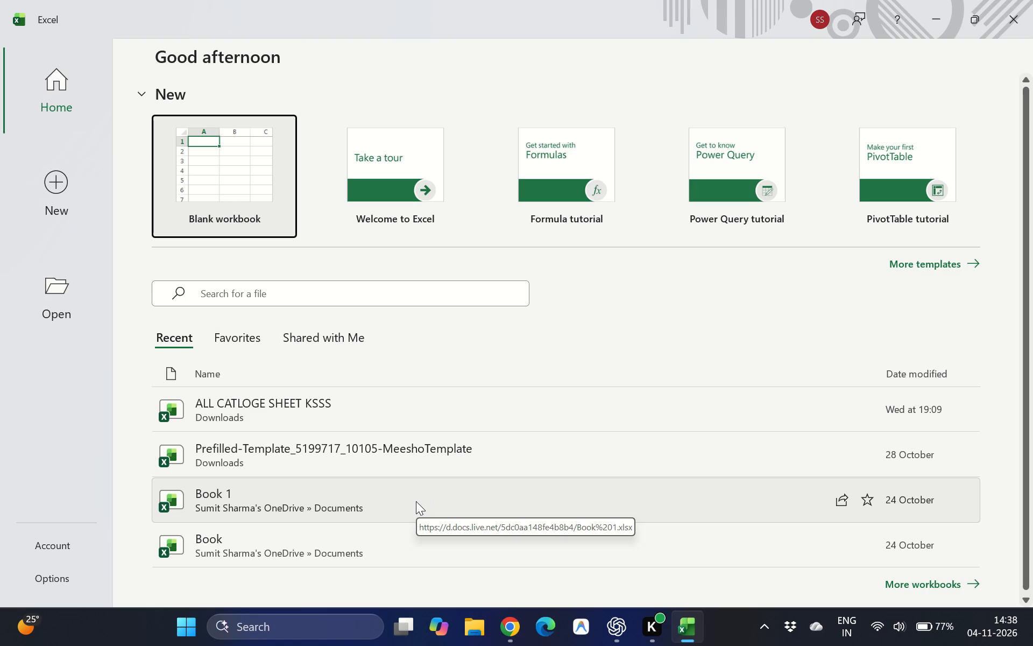
pyautogui.click(267, 163)
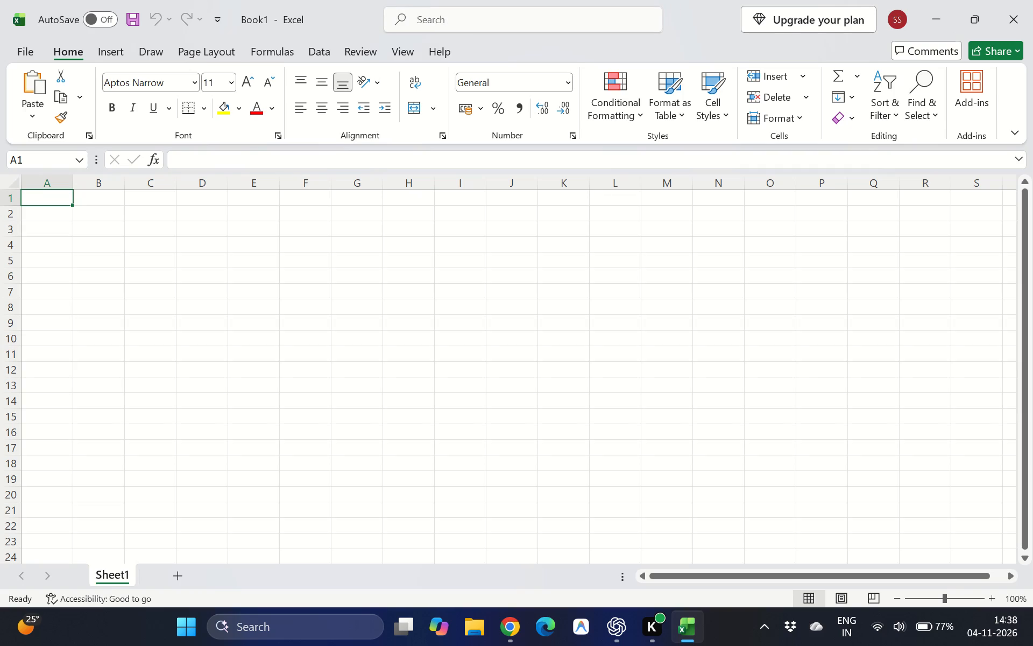
# Enter the heading TOTAL INVESTMENT in cell A1 and widen column A to fit it.
pyautogui.write('To')
pyautogui.press('BackSpace')
pyautogui.press('BackSpace')
pyautogui.press('BackSpace')
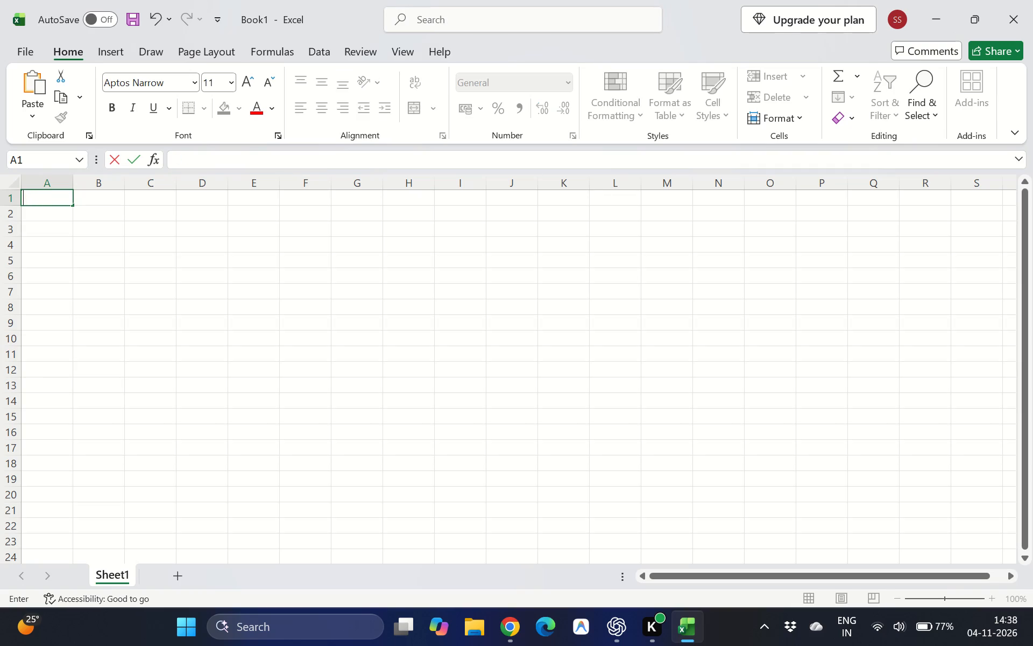
pyautogui.write('TOTAL INVEST,ENT \\\\')
pyautogui.press('BackSpace')
pyautogui.press('BackSpace')
pyautogui.press('BackSpace')
pyautogui.press('BackSpace')
pyautogui.press('BackSpace')
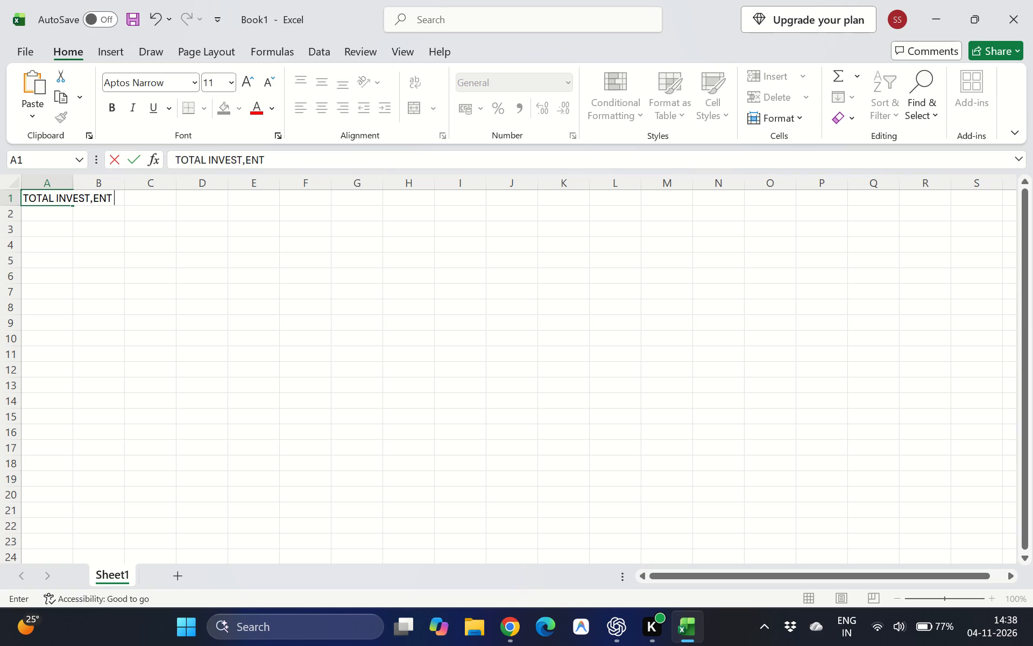
pyautogui.press('BackSpace')
pyautogui.press('BackSpace')
pyautogui.press('BackSpace')
pyautogui.write('TMENT')
pyautogui.press('space')
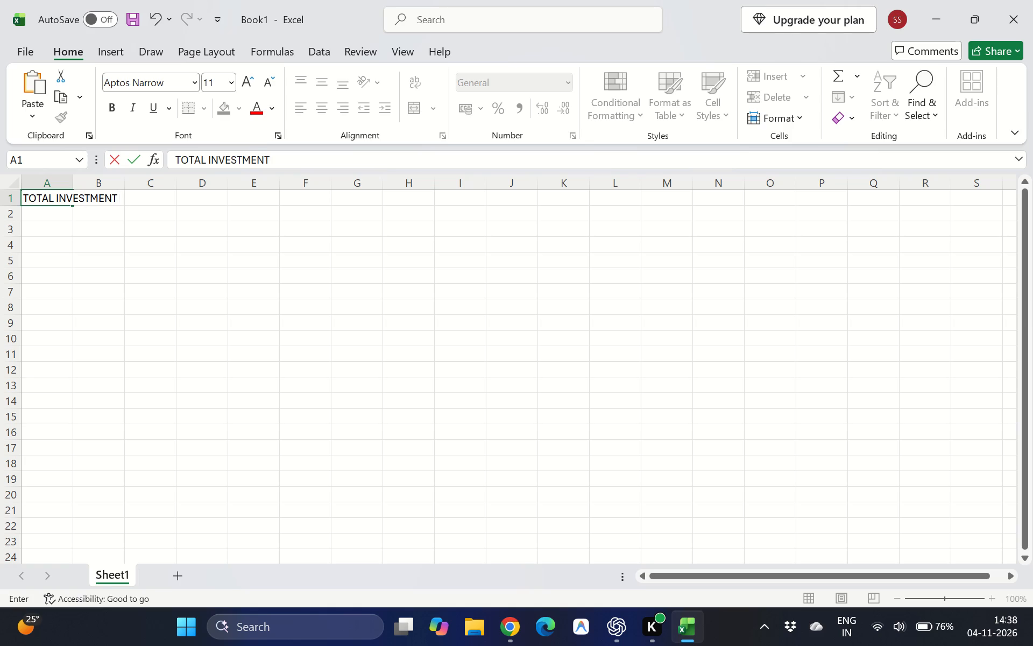
pyautogui.doubleClick(68, 187)
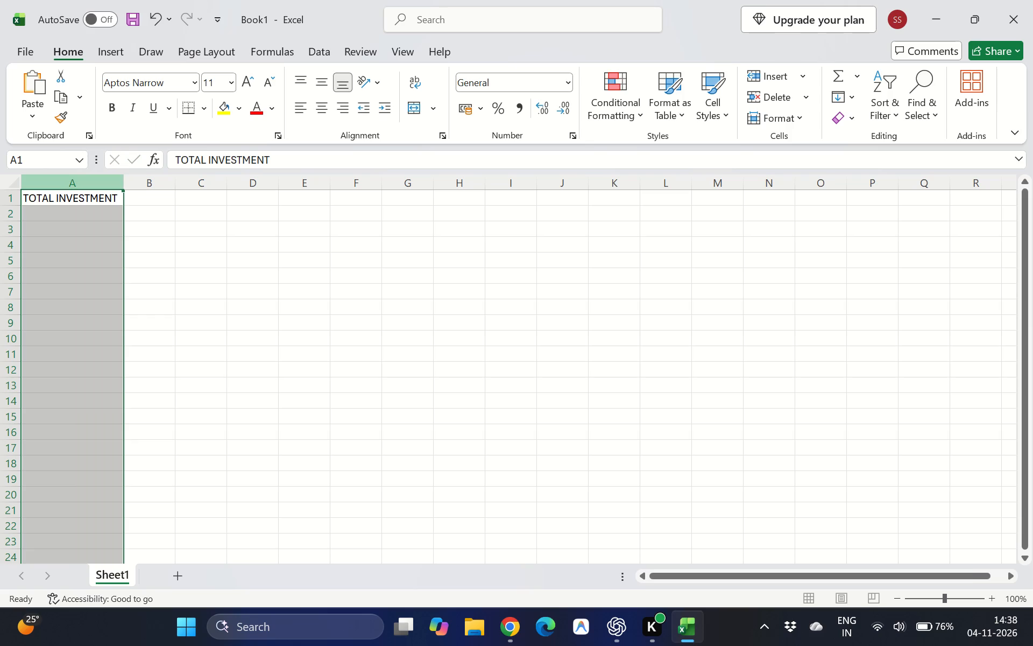
pyautogui.click(96, 222)
pyautogui.click(90, 215)
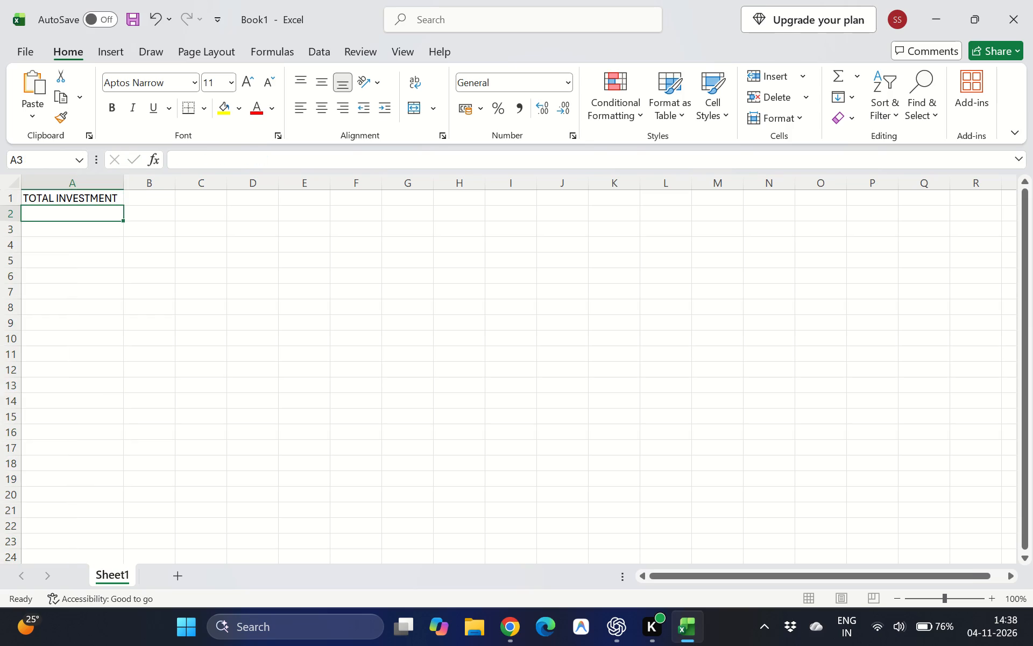
pyautogui.click(144, 198)
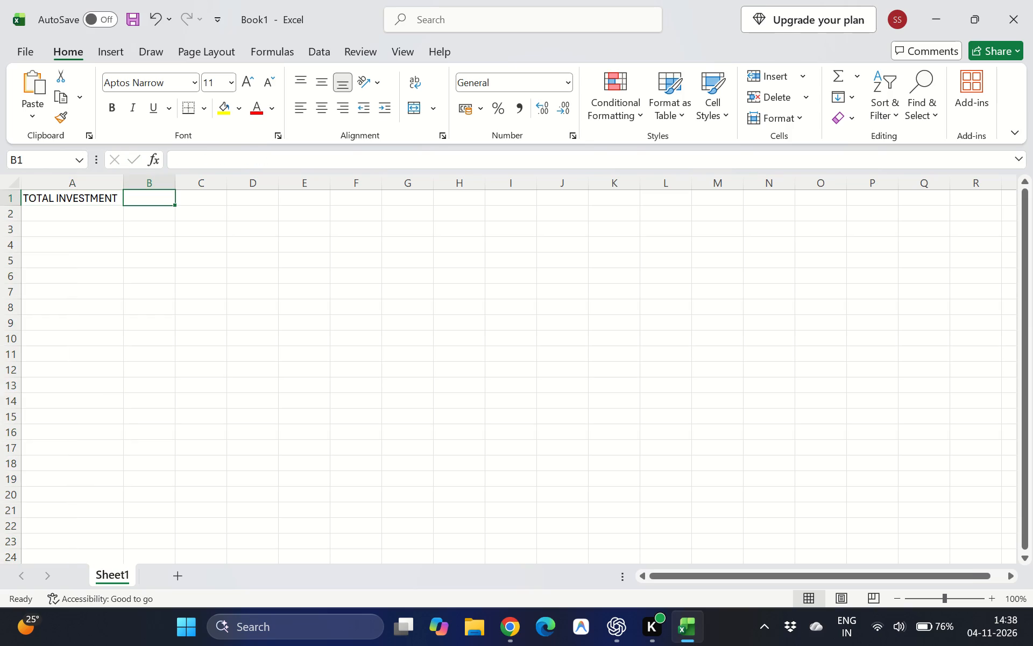
# Shorten the heading in cell A1 to INVESTMENT.
pyautogui.doubleClick(48, 203)
pyautogui.doubleClick(59, 202)
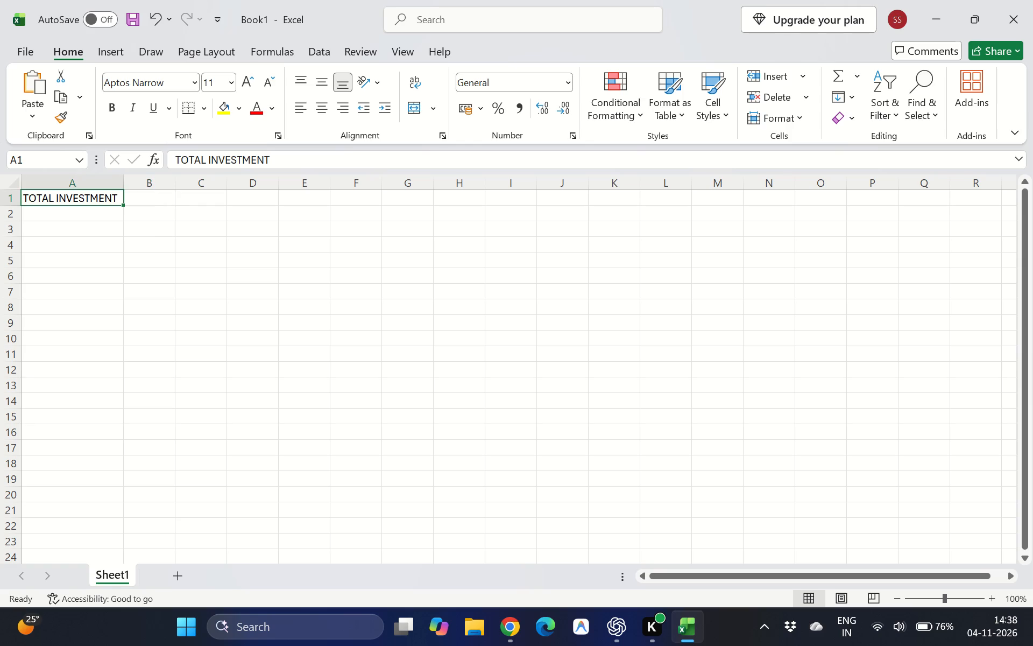
pyautogui.press('Left')
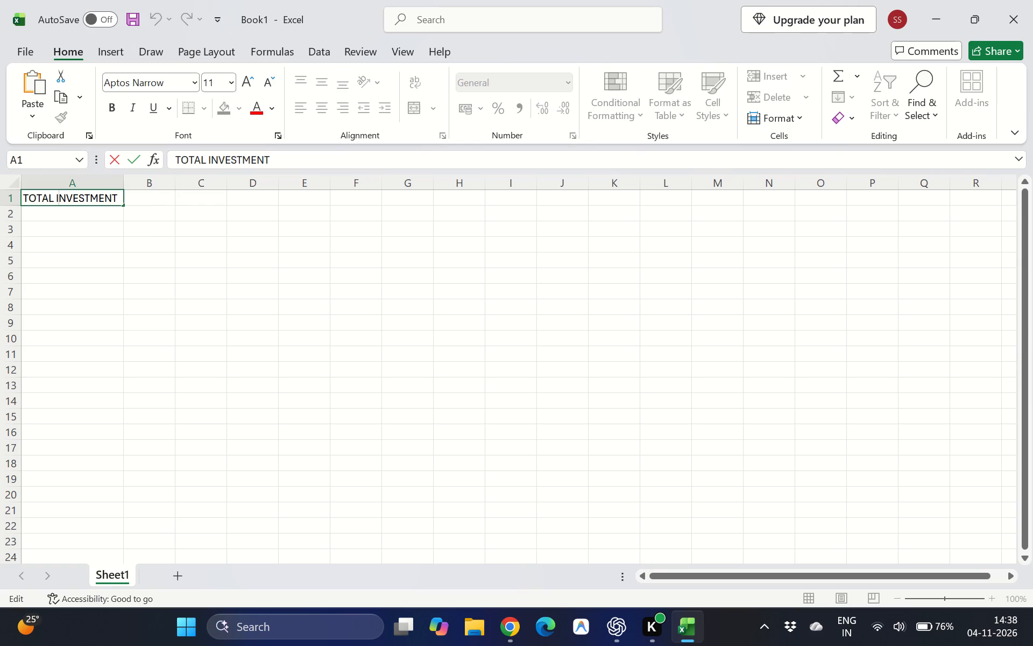
pyautogui.press('BackSpace')
pyautogui.press('BackSpace')
pyautogui.press('BackSpace')
pyautogui.press('BackSpace')
pyautogui.press('BackSpace')
pyautogui.press('BackSpace')
pyautogui.press('BackSpace')
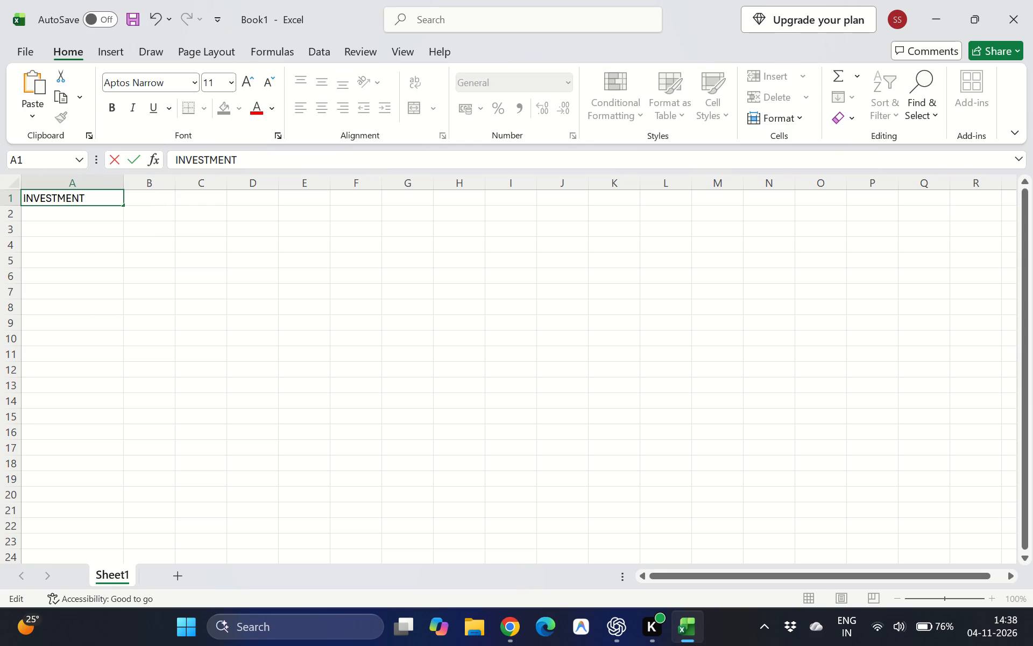
pyautogui.doubleClick(91, 185)
pyautogui.doubleClick(91, 185)
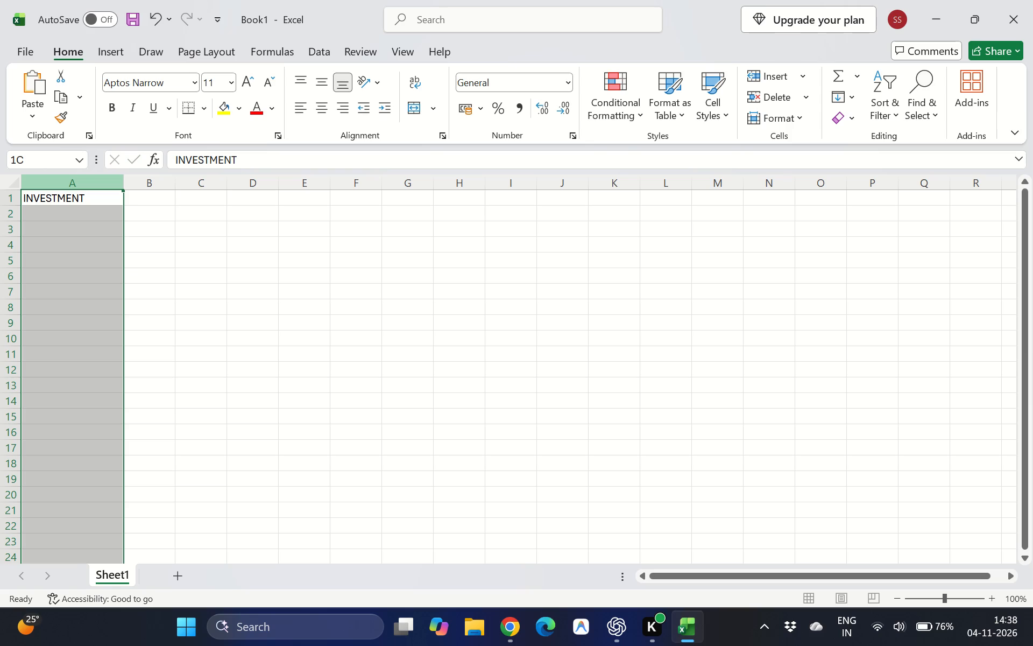
pyautogui.moveTo(91, 185); pyautogui.dragTo(104, 185)
pyautogui.tripleClick(104, 185)
pyautogui.moveTo(104, 185); pyautogui.dragTo(96, 200)
pyautogui.moveTo(96, 200); pyautogui.dragTo(153, 199)
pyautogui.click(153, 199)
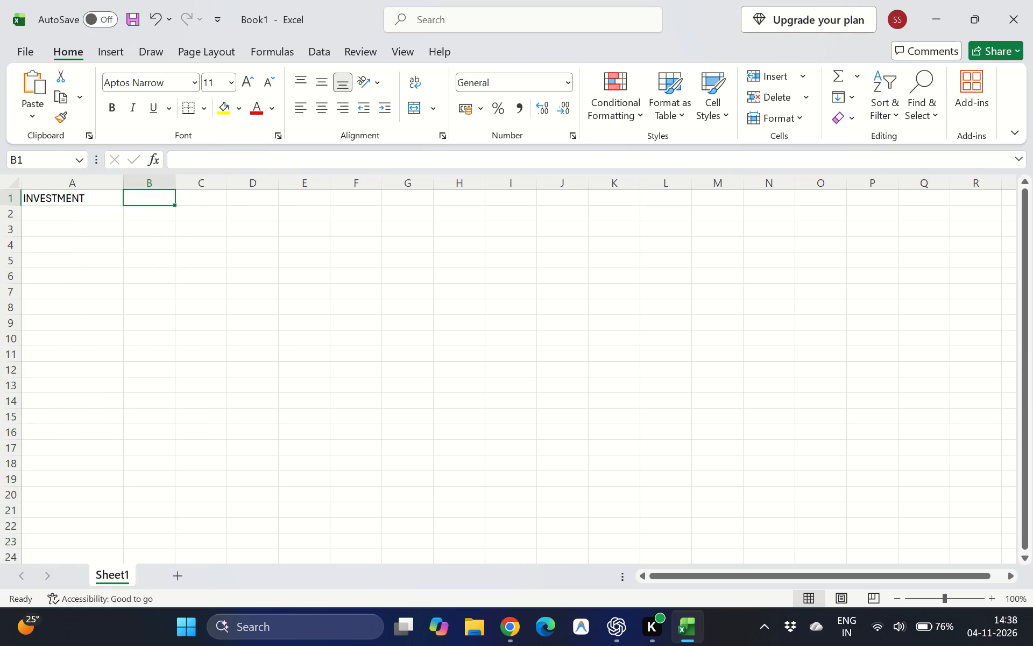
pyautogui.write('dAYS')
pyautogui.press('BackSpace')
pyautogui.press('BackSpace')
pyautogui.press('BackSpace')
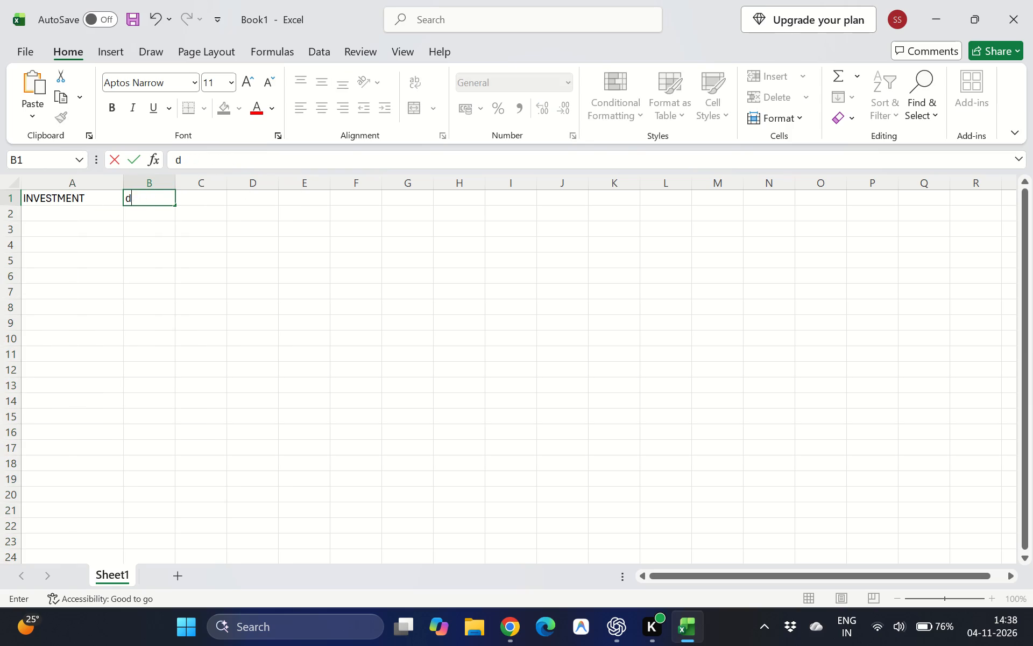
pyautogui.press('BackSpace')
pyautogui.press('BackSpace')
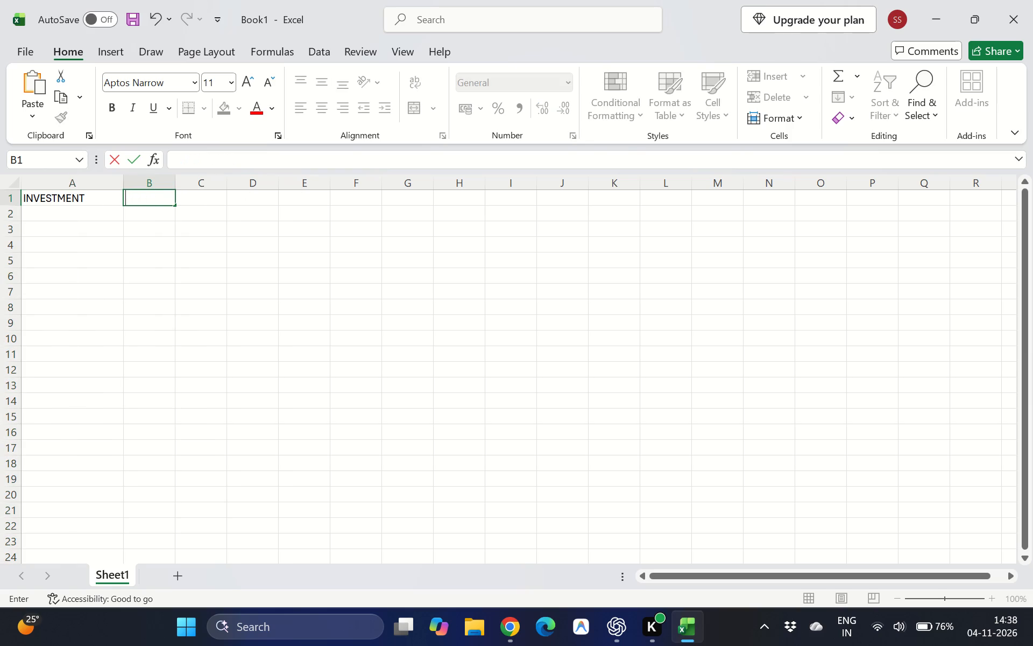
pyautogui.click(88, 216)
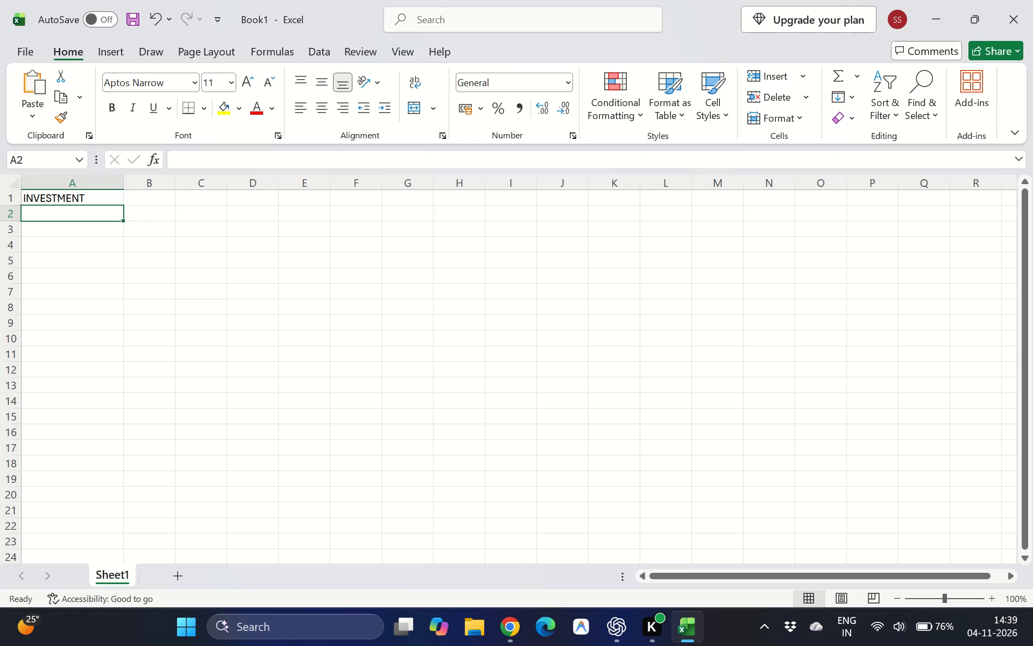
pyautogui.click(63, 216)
pyautogui.click(615, 640)
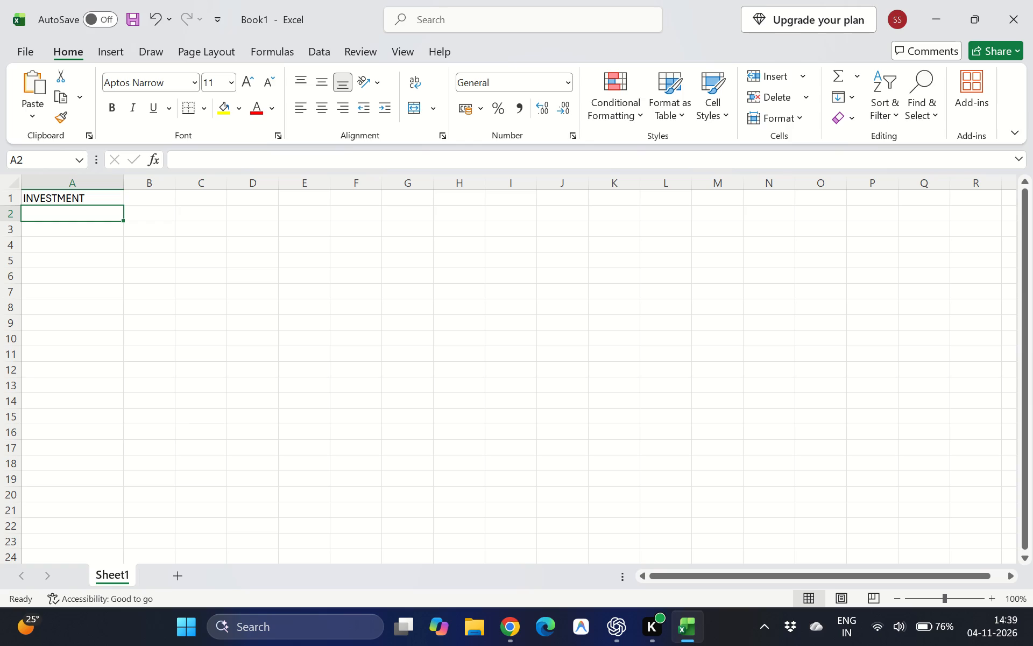
pyautogui.click(42, 215)
pyautogui.write('86')
pyautogui.press('0')
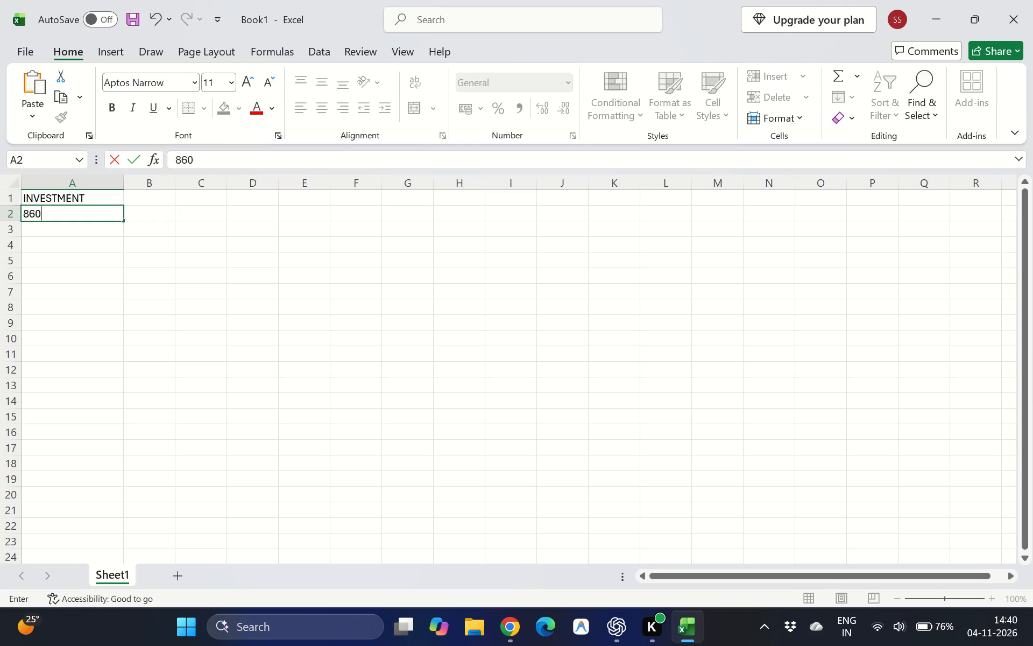
pyautogui.press('Return')
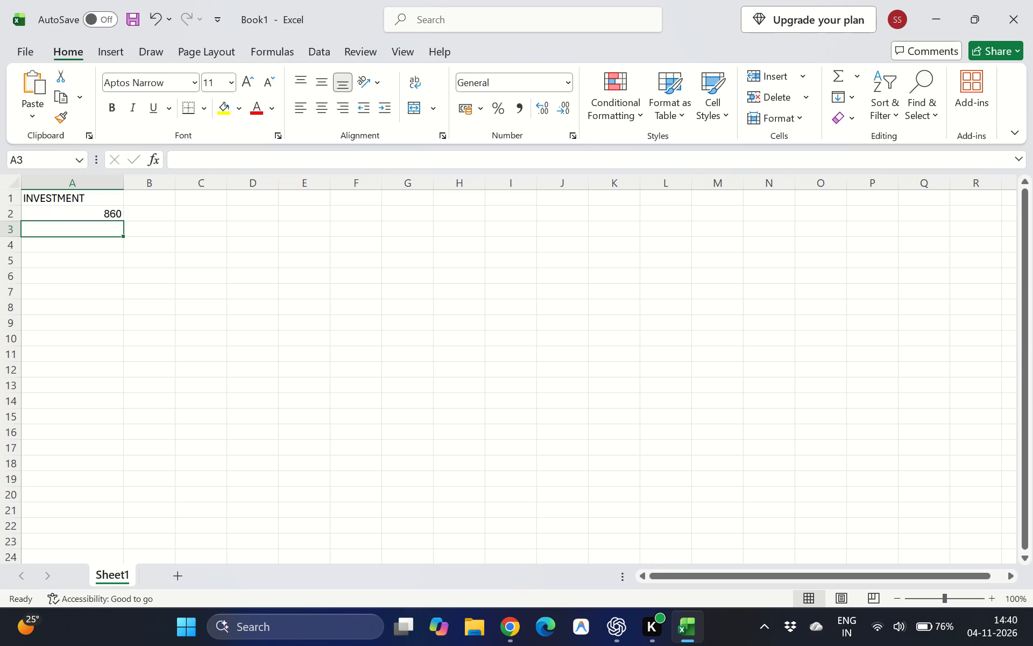
# Enter the investment amounts 570 in cell A3 and 350 in cell A4.
pyautogui.write('570')
pyautogui.press('Return')
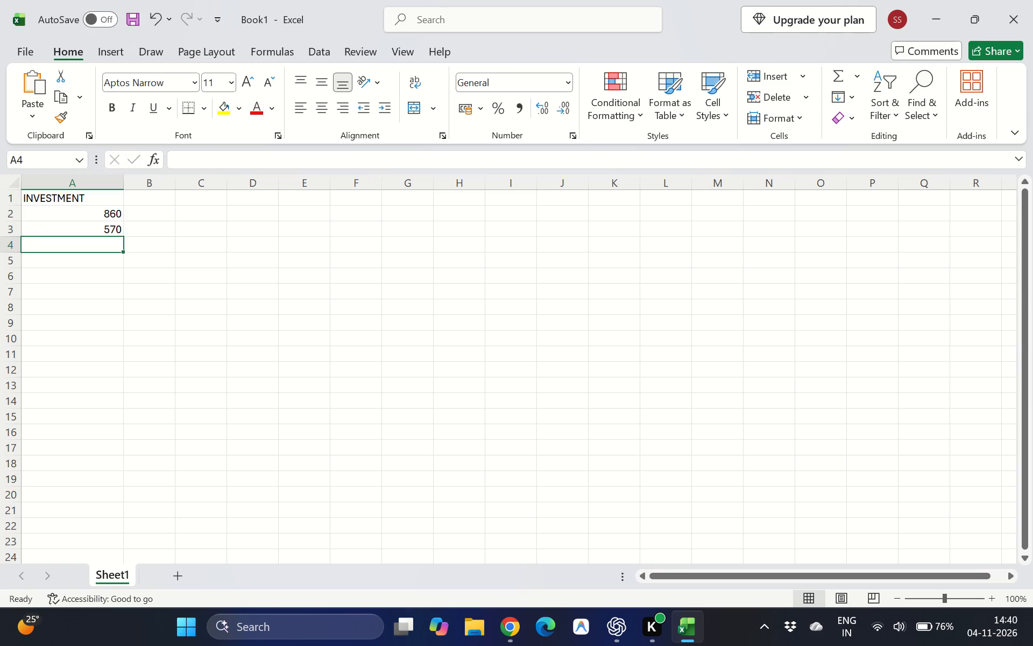
pyautogui.write('350')
pyautogui.press('Return')
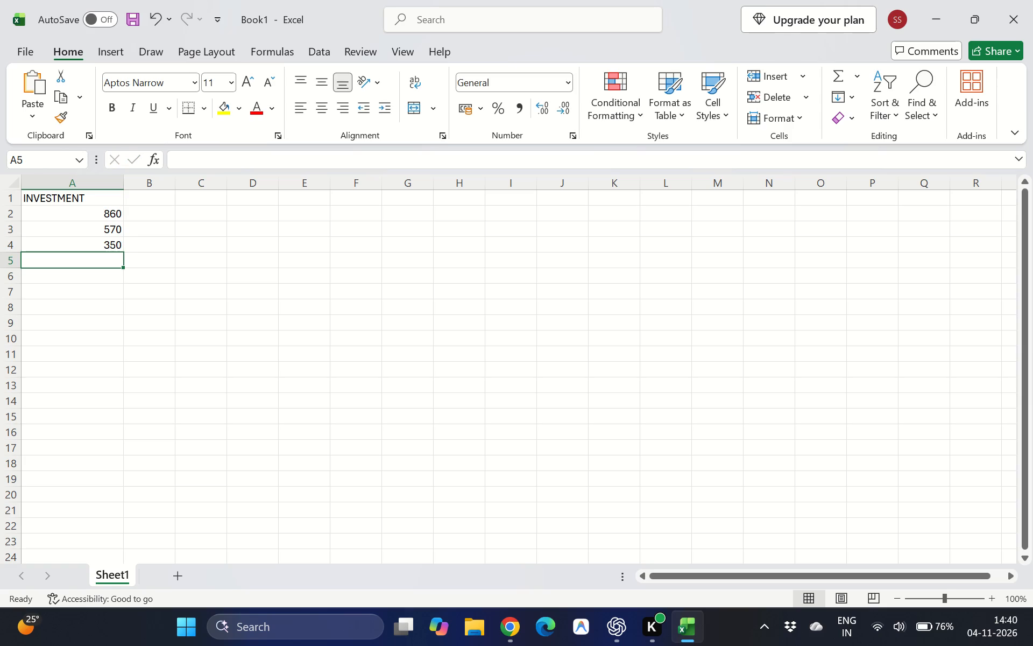
# Enter the heading EXPENSE TYPE in cell B1, next to INVESTMENT.
pyautogui.click(150, 196)
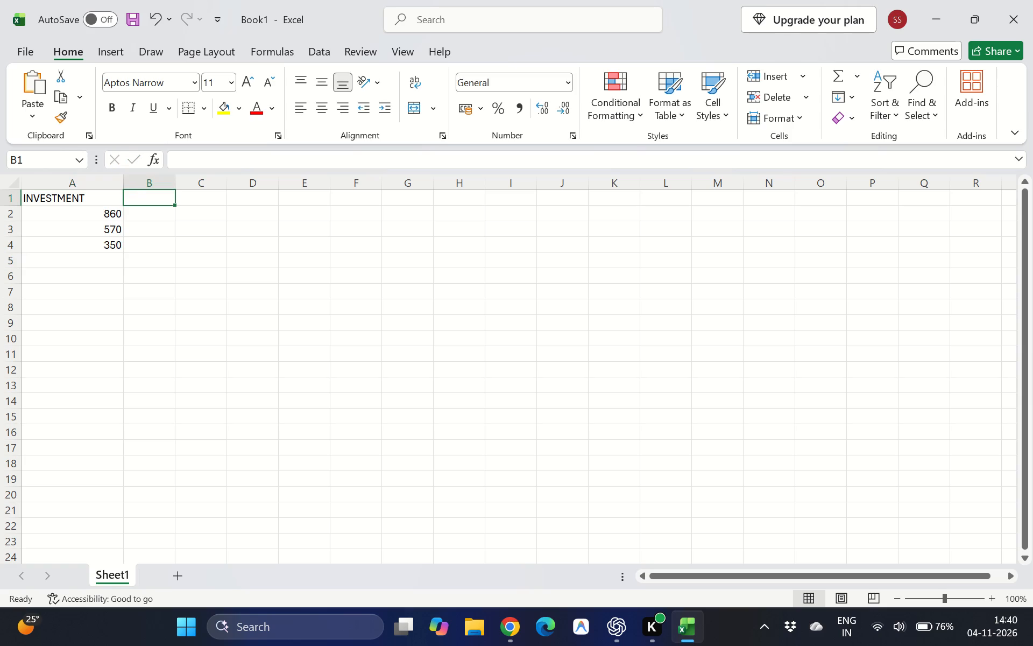
pyautogui.write('eXPENSE')
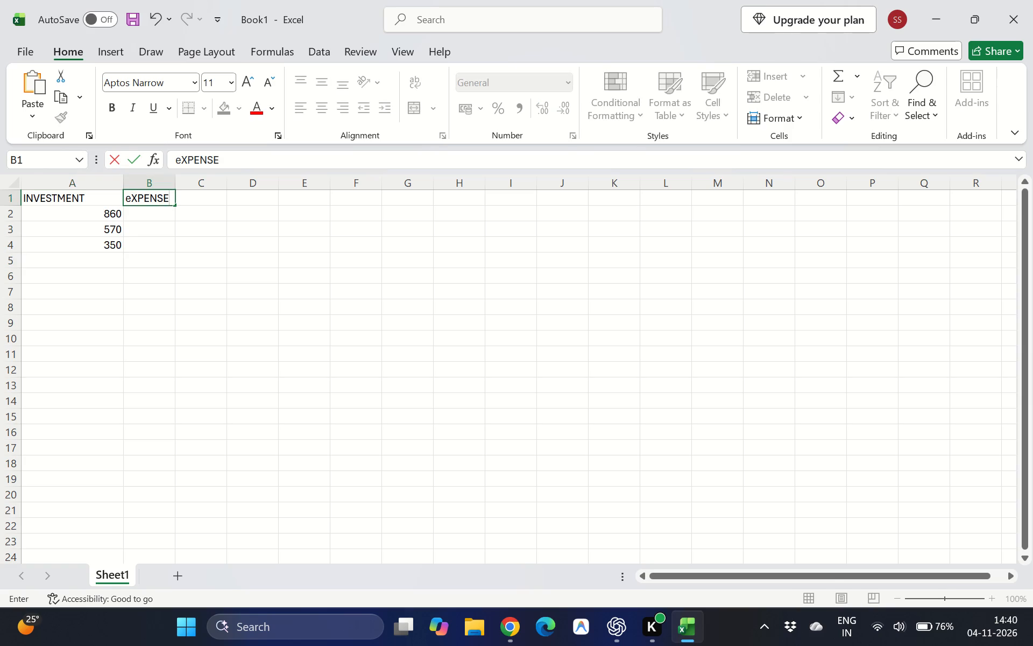
pyautogui.press('BackSpace')
pyautogui.press('BackSpace')
pyautogui.press('BackSpace')
pyautogui.press('BackSpace')
pyautogui.press('BackSpace')
pyautogui.press('BackSpace')
pyautogui.press('BackSpace')
pyautogui.press('BackSpace')
pyautogui.write('EXPENSE TYOE')
pyautogui.press('BackSpace')
pyautogui.press('BackSpace')
pyautogui.write('PE')
pyautogui.press('Down')
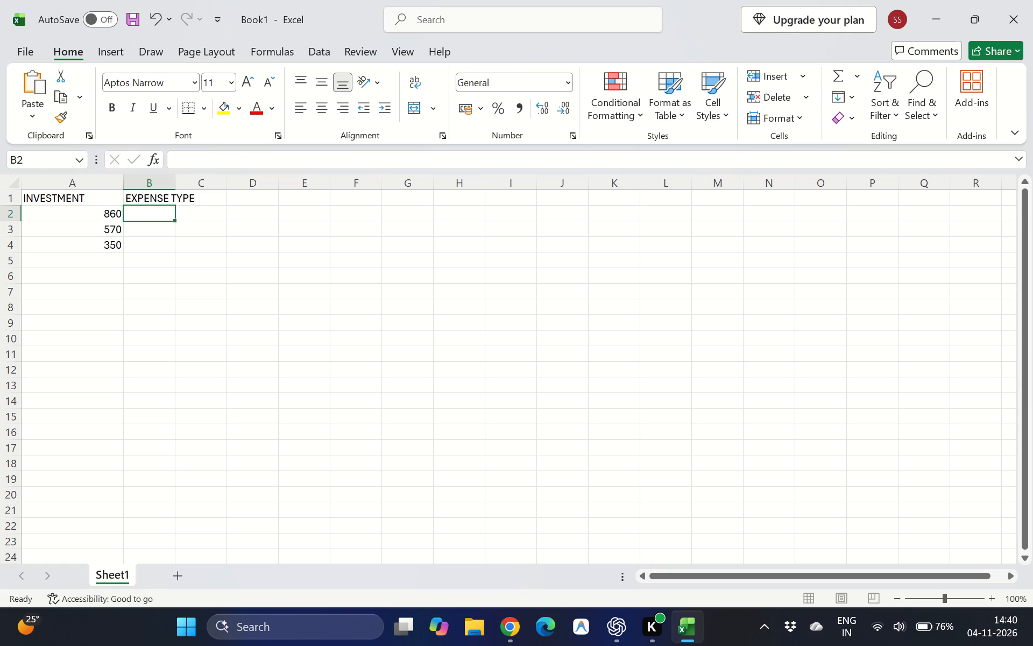
# Fit the widths of column B and column A to their contents.
pyautogui.doubleClick(165, 188)
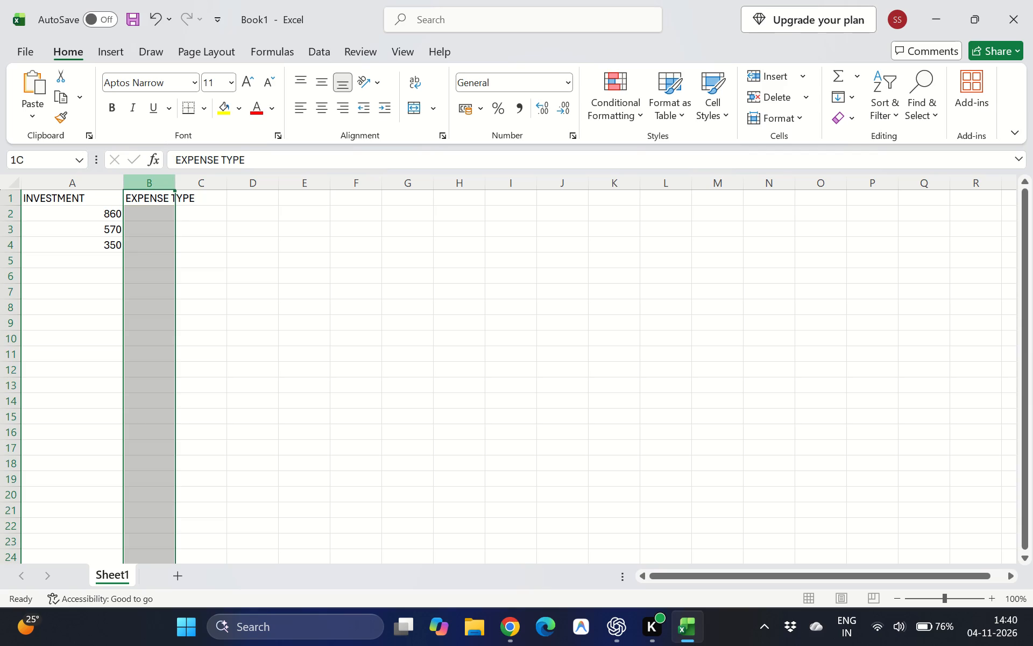
pyautogui.doubleClick(172, 184)
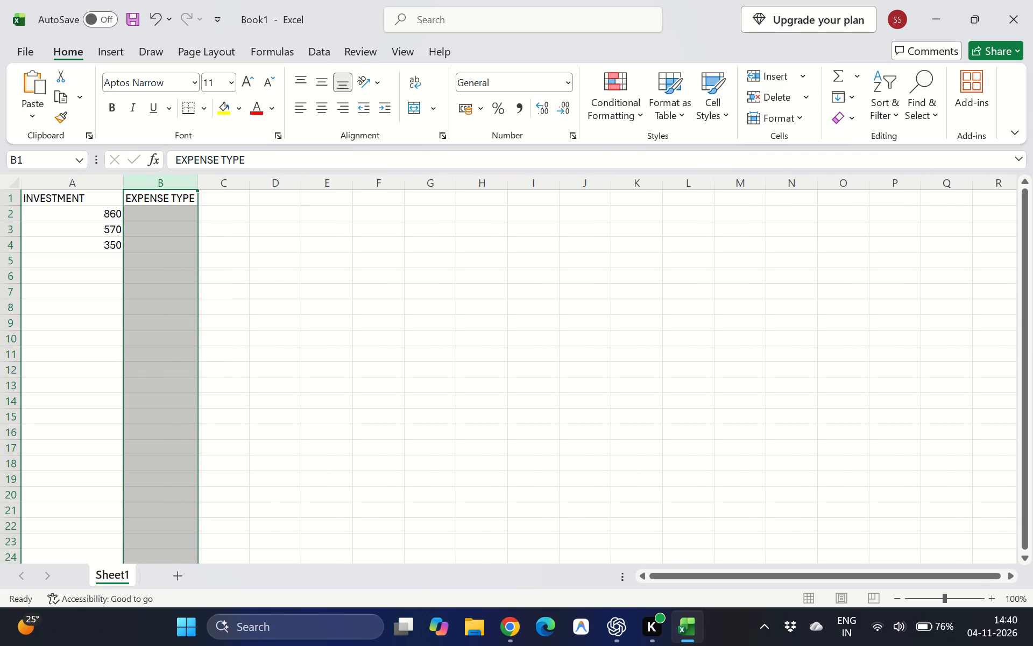
pyautogui.click(169, 216)
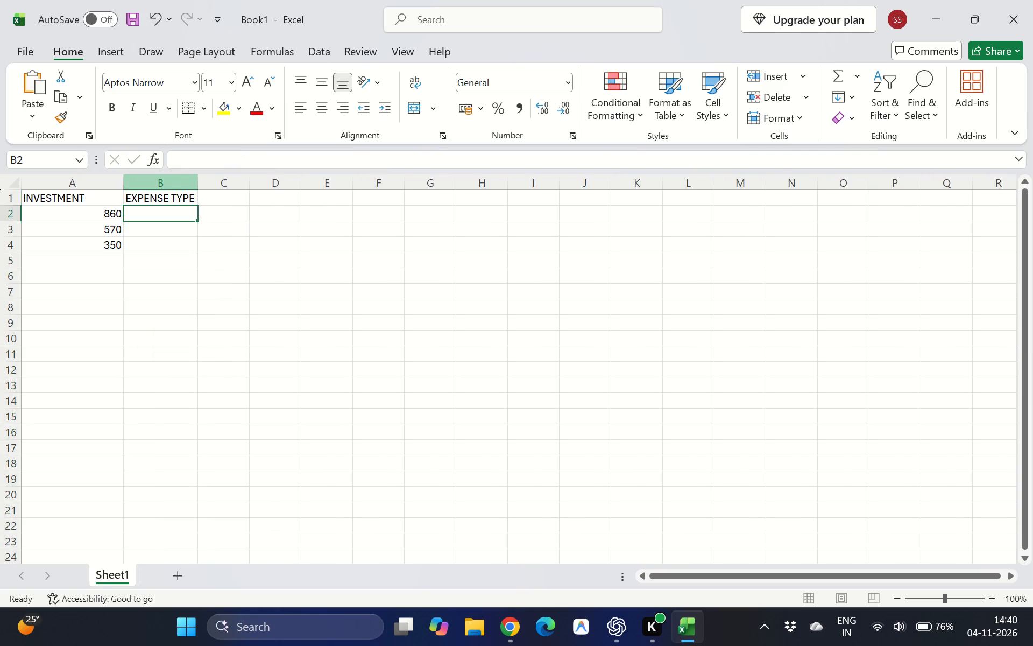
pyautogui.click(118, 175)
pyautogui.click(117, 179)
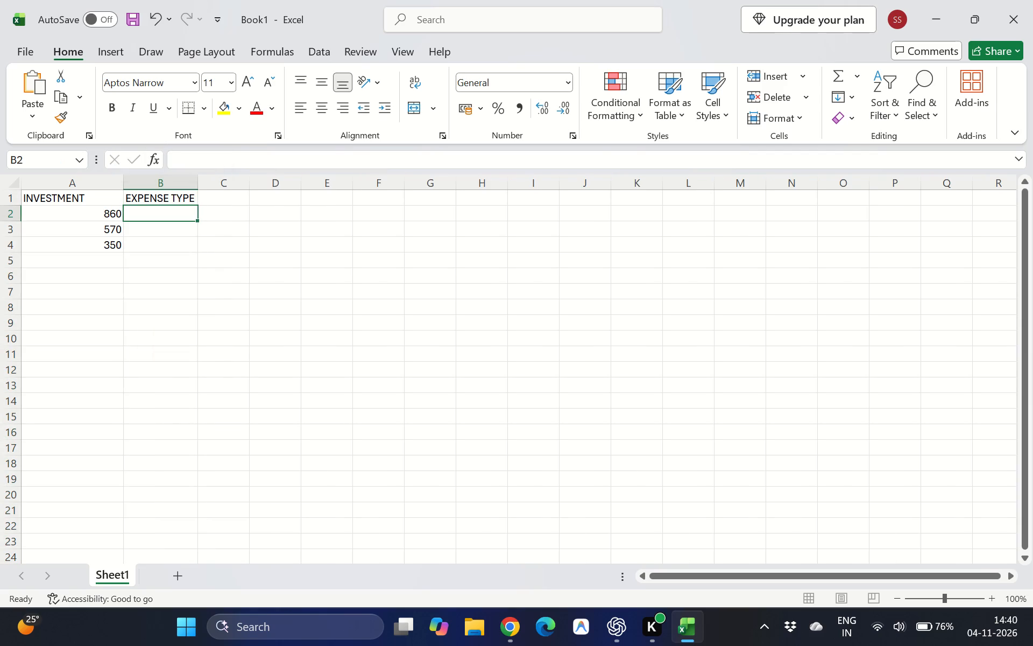
pyautogui.click(114, 179)
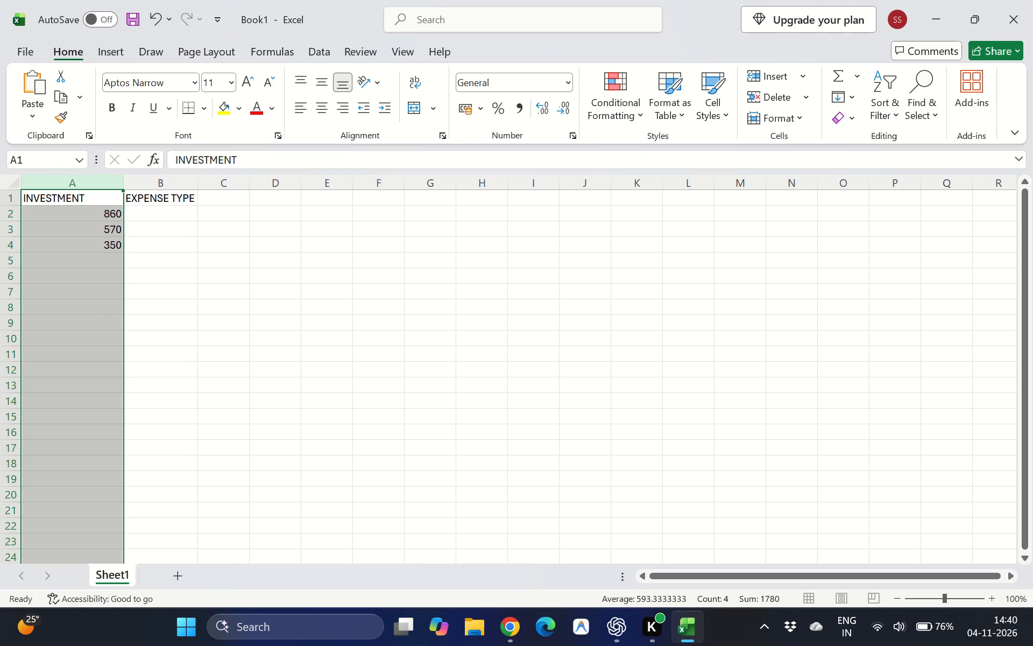
pyautogui.doubleClick(118, 181)
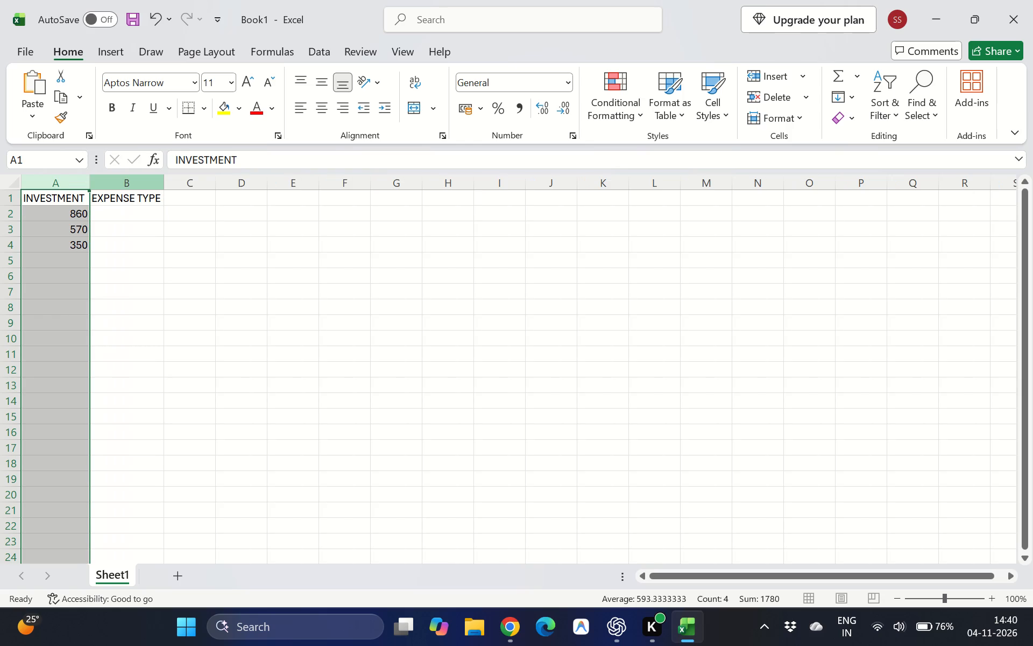
# Enter DOORMAT as the expense type in cells B2, B3 and B4.
pyautogui.click(131, 212)
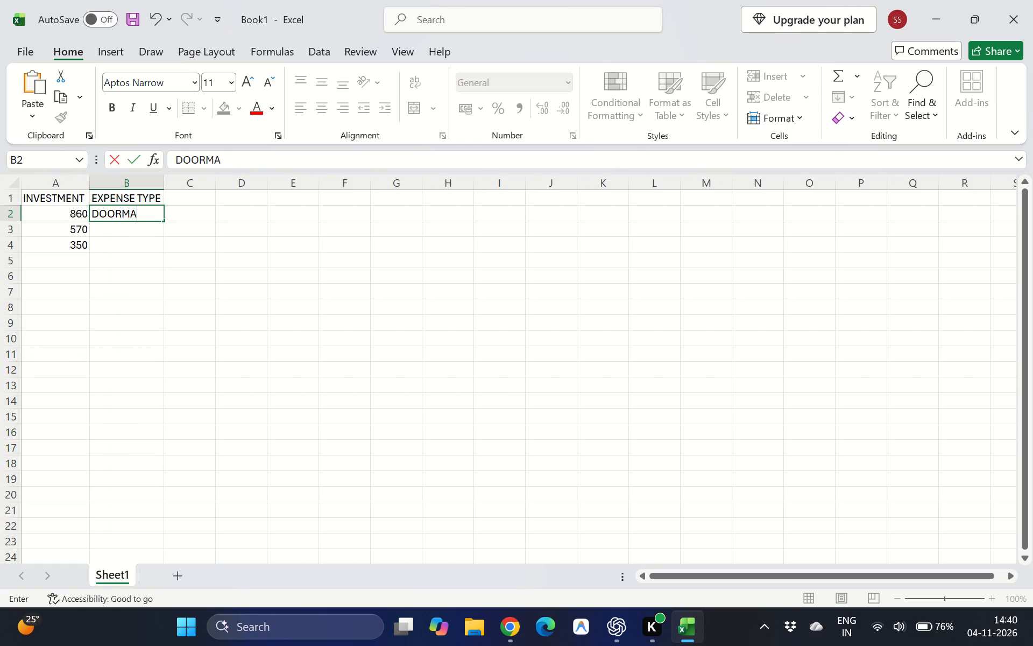
pyautogui.press('BackSpace')
pyautogui.press('Return')
pyautogui.write('DOORMAT')
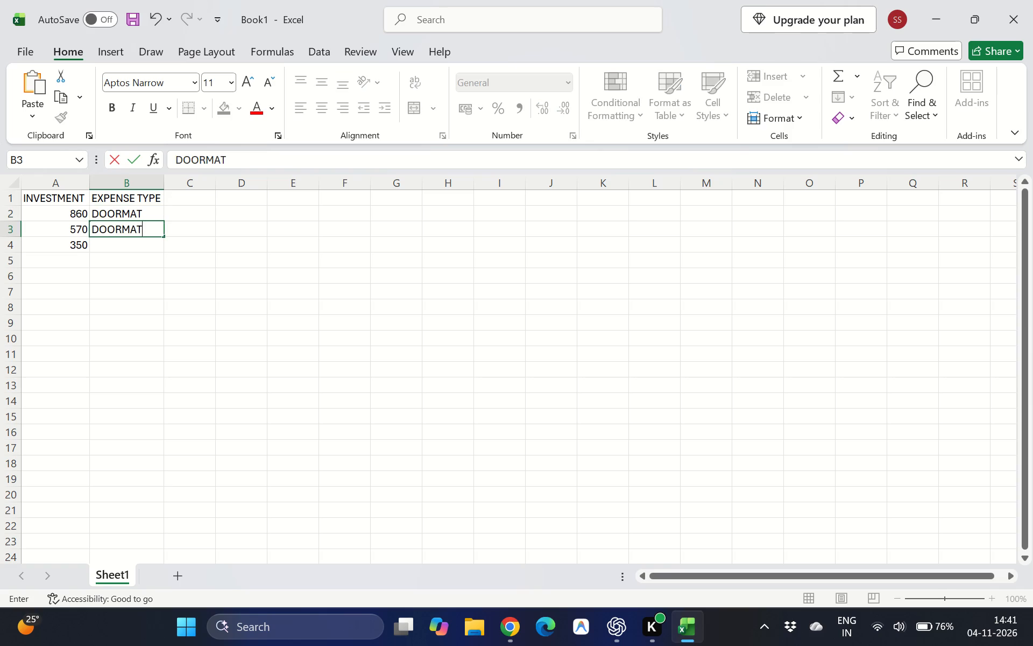
pyautogui.press('Return')
pyautogui.write('DOORMAT')
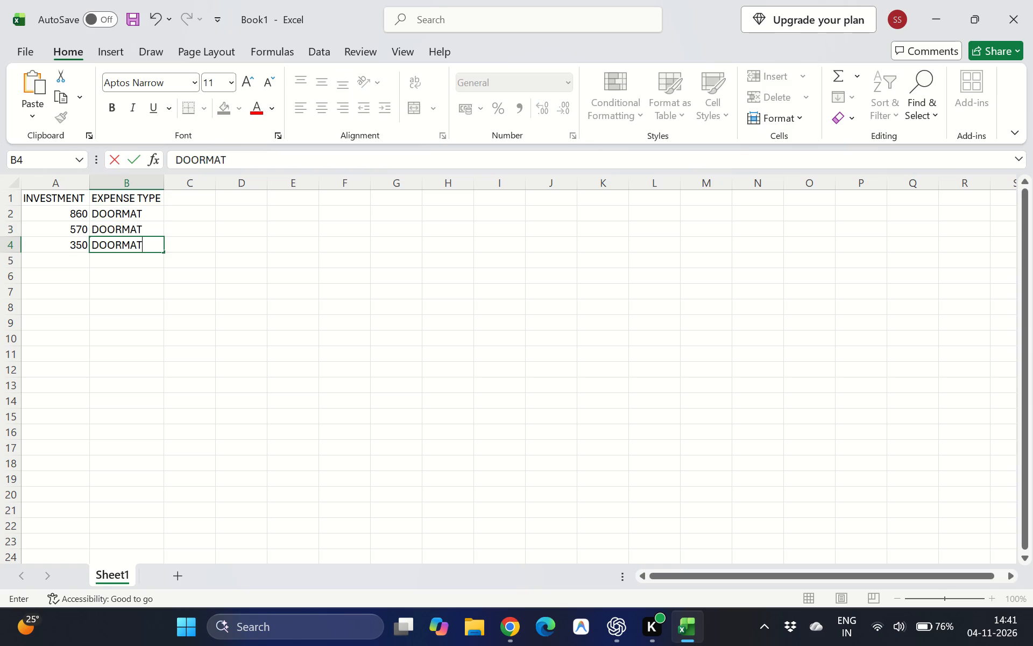
pyautogui.press('Return')
# Add a row 5 entry with amount 100 in A5 and expense type WRAP in B5.
pyautogui.press('Left')
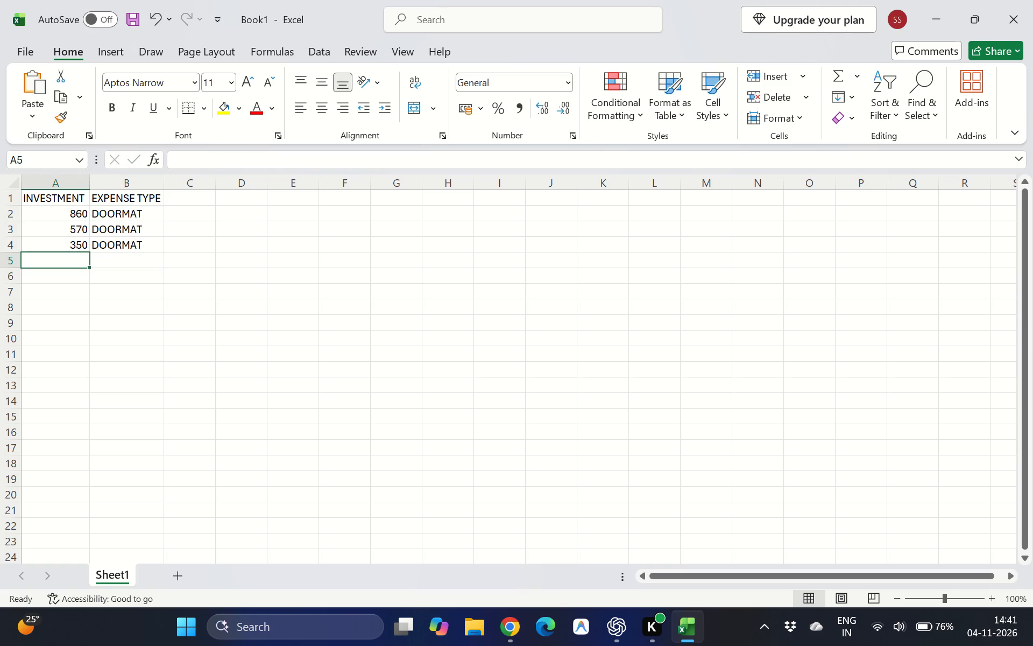
pyautogui.write('100')
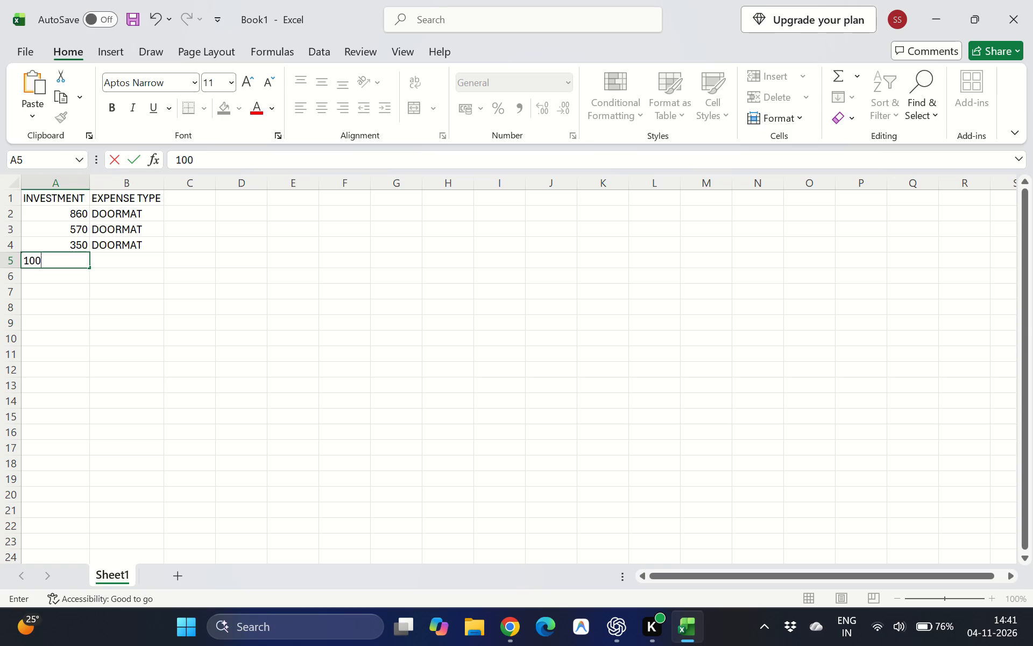
pyautogui.press('space')
pyautogui.press('BackSpace')
pyautogui.press('Return')
pyautogui.press('Up')
pyautogui.press('Right')
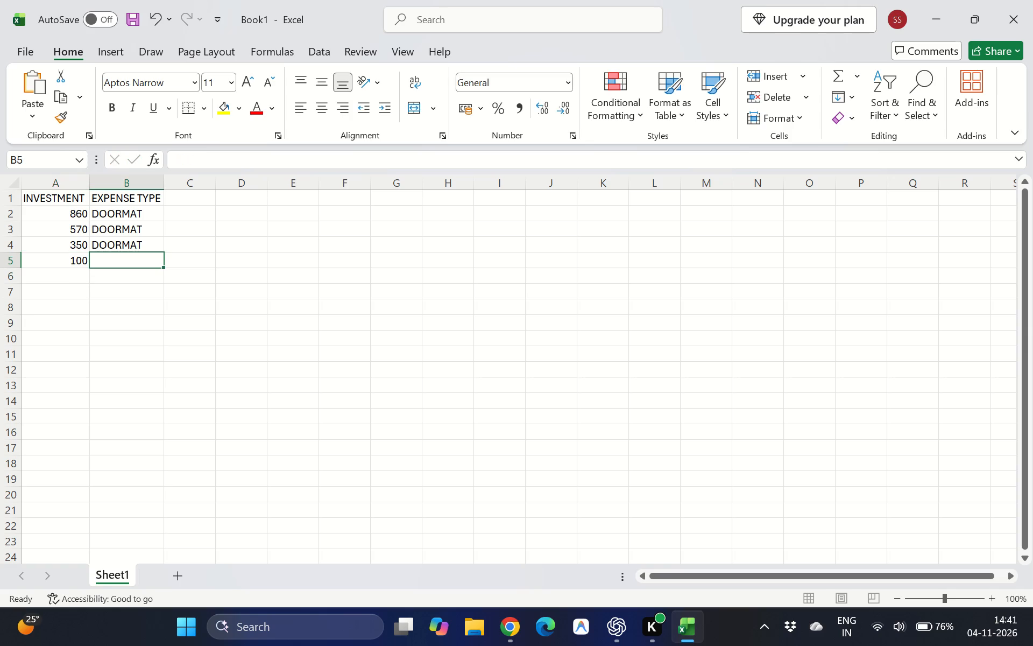
pyautogui.write('WRAP')
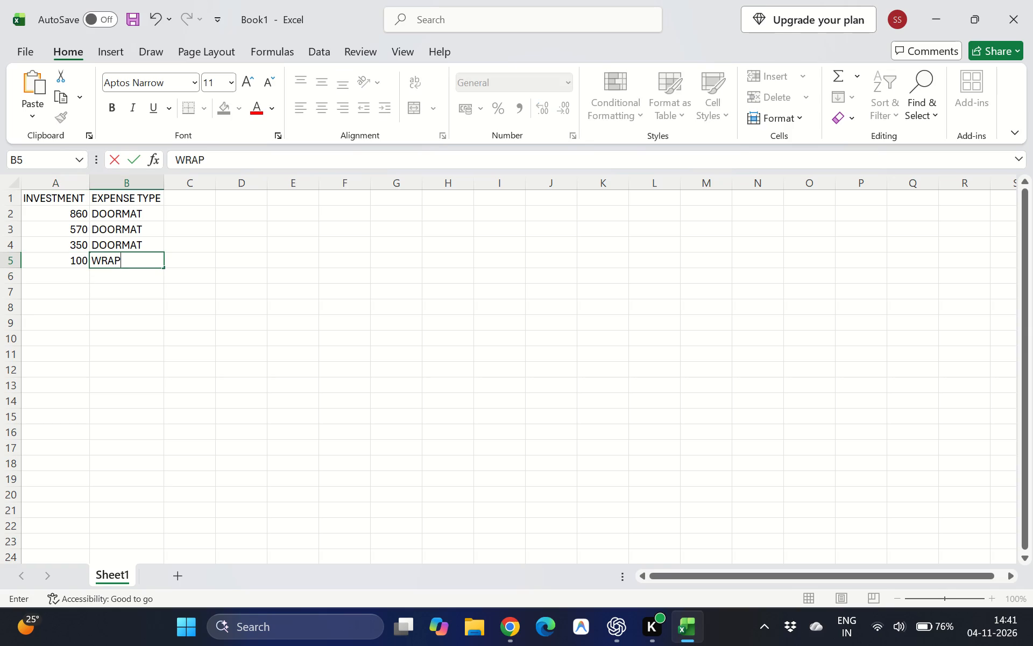
# Replace the expense type in cell B5 with CLING WRAP.
pyautogui.press('Left')
pyautogui.press('Left')
pyautogui.press('Left')
pyautogui.press('Right')
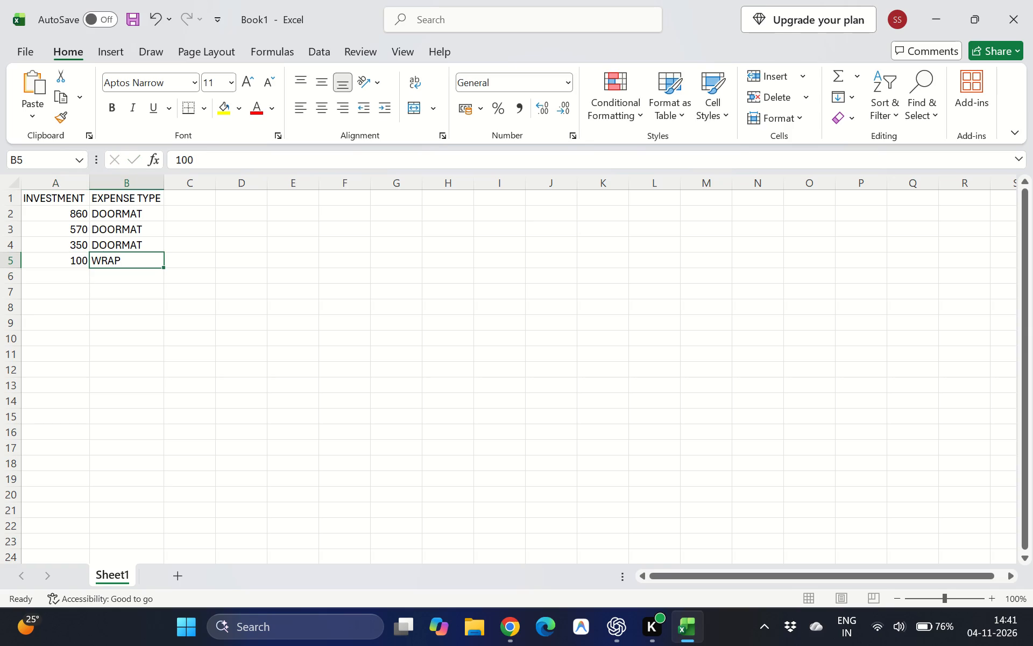
pyautogui.hotkey('ctrl', 'a')
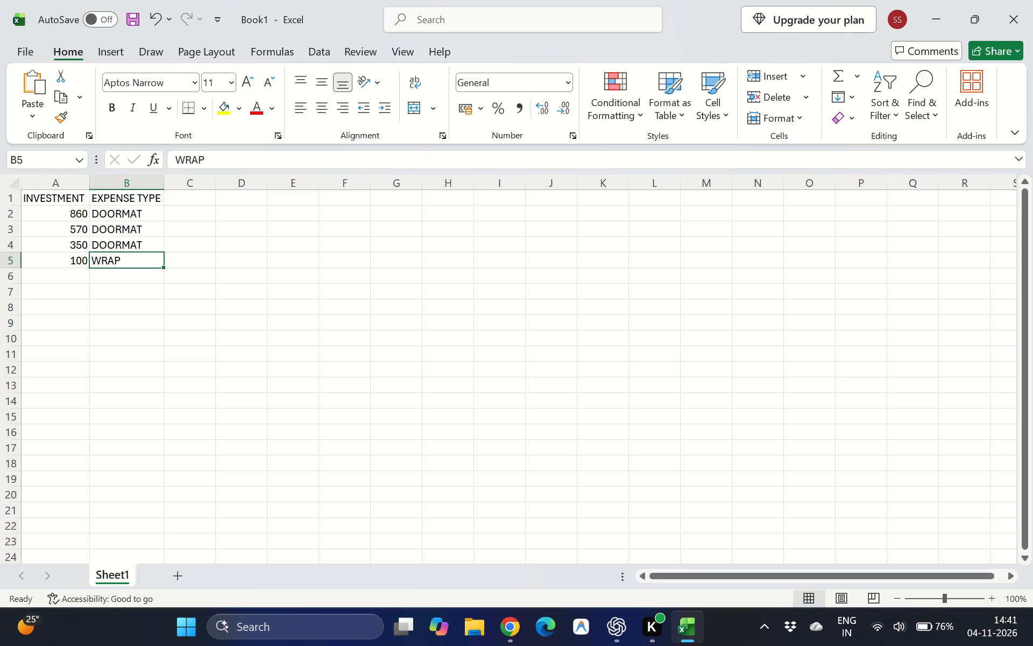
pyautogui.click(138, 257)
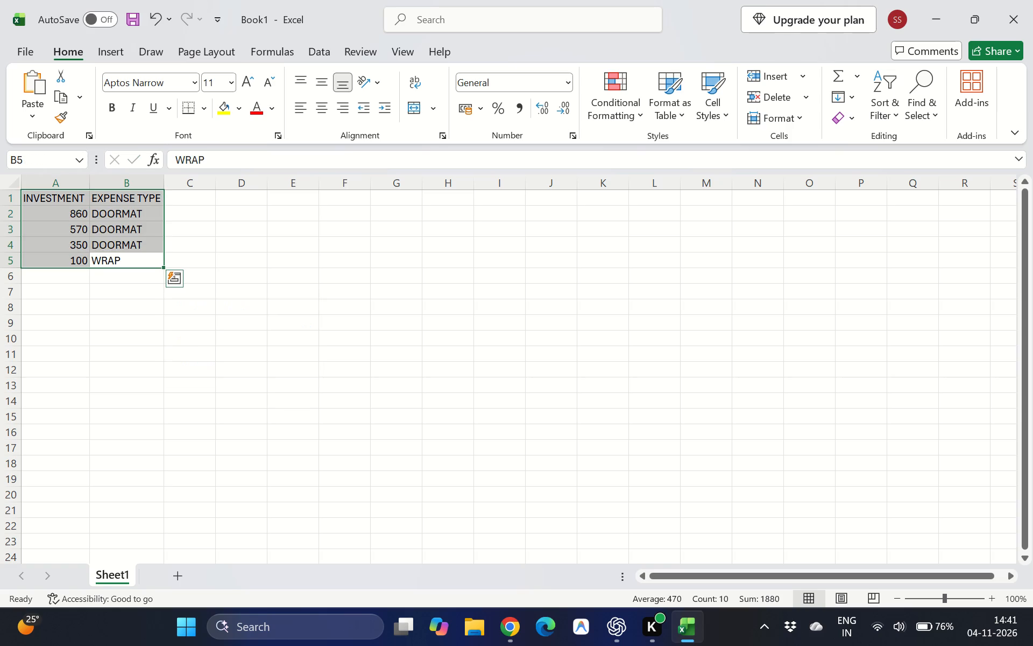
pyautogui.press('BackSpace')
pyautogui.press('BackSpace')
pyautogui.press('BackSpace')
pyautogui.write('CLIF')
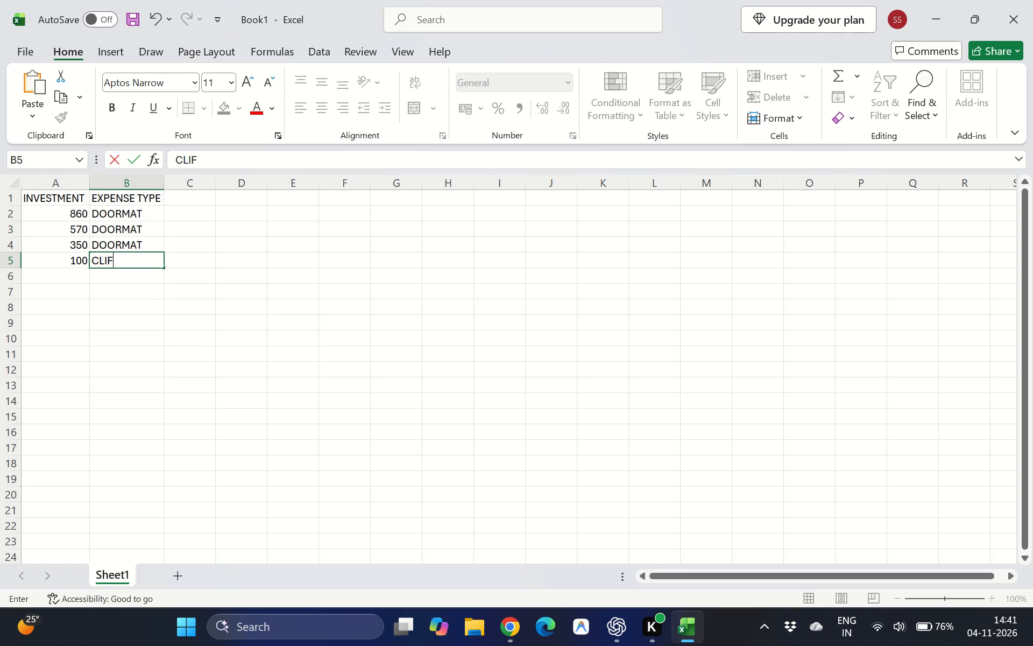
pyautogui.press('BackSpace')
pyautogui.write('NG CL')
pyautogui.press('BackSpace')
pyautogui.press('BackSpace')
pyautogui.write('WRAP')
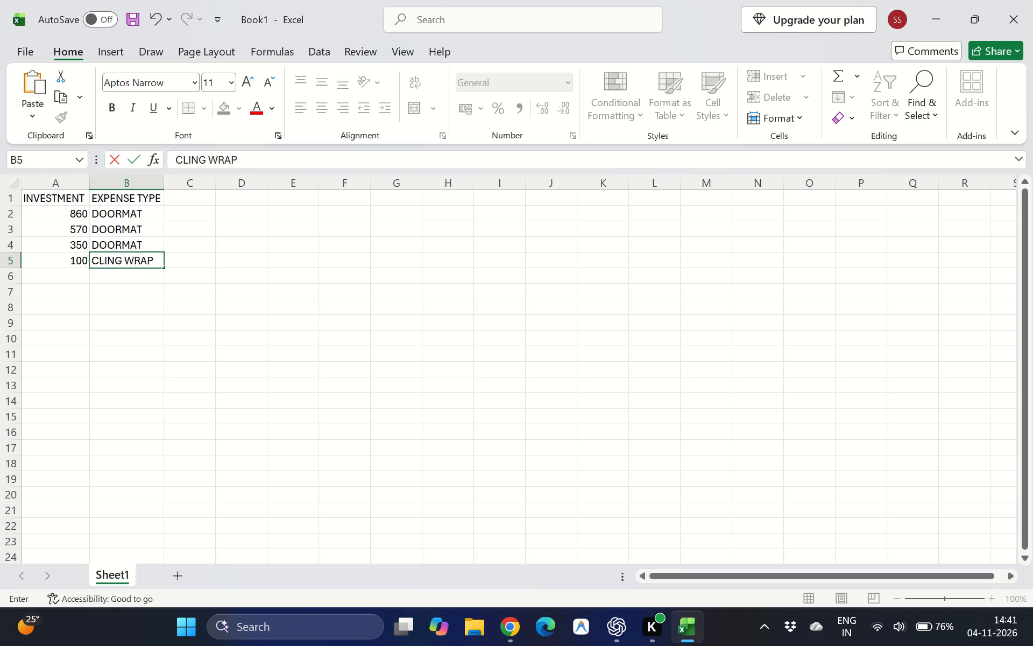
pyautogui.press('Return')
# Add a row 6 entry with amount 40 in A6 and expense type TAP in B6.
pyautogui.press('Left')
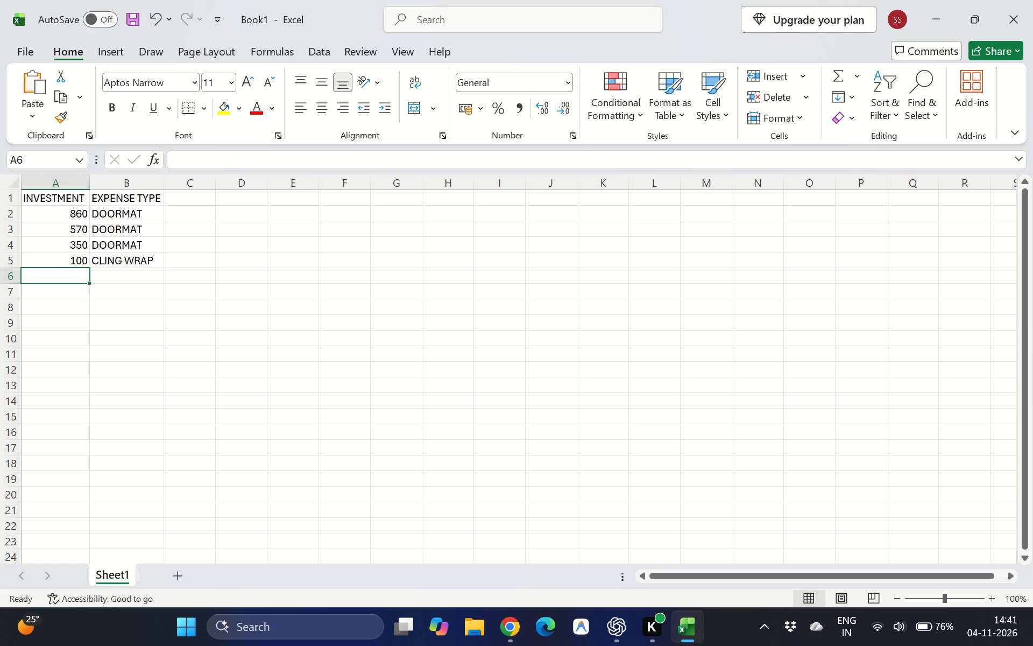
pyautogui.write('40')
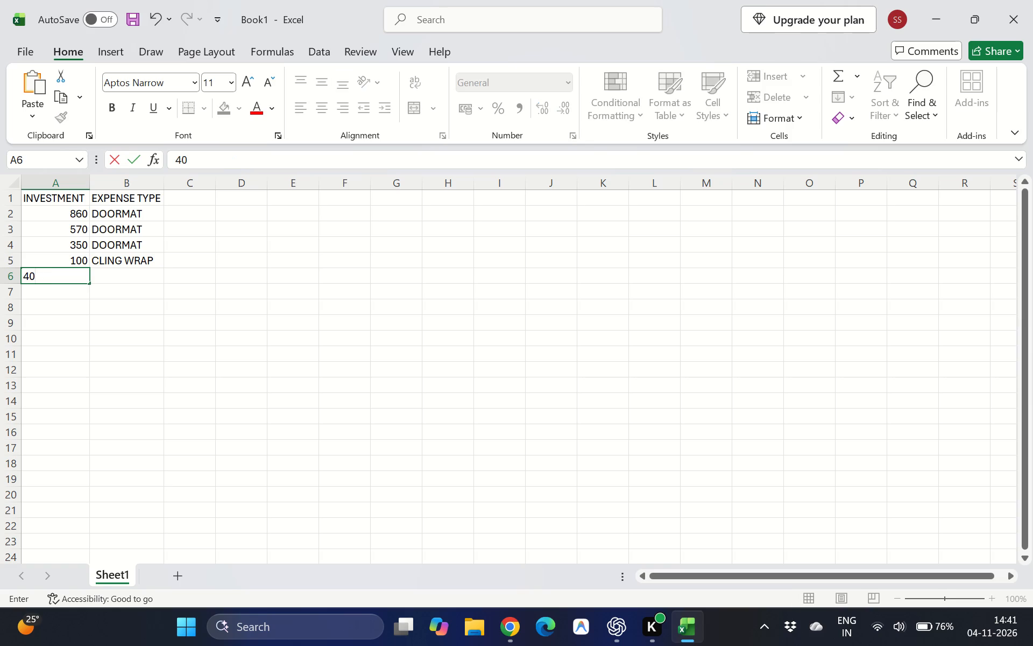
pyautogui.press('Right')
pyautogui.write('TAP')
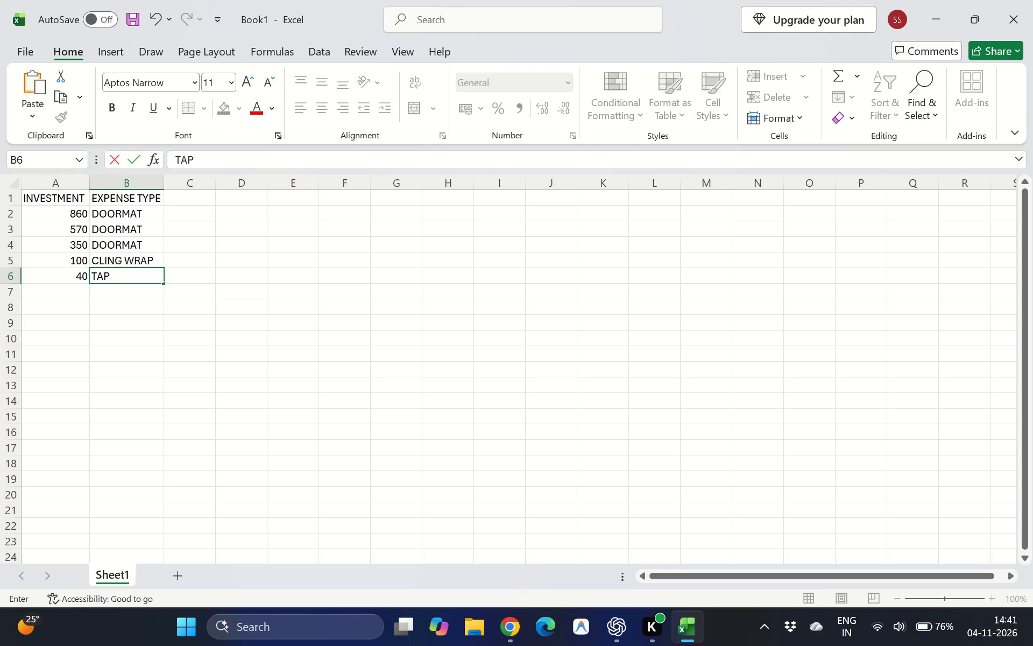
pyautogui.click(55, 290)
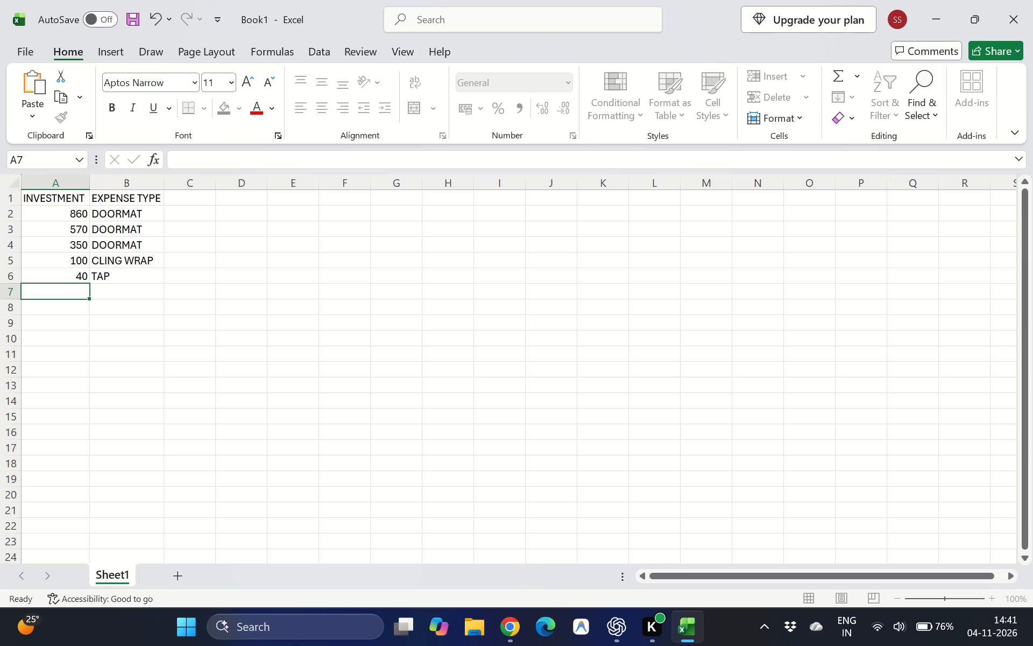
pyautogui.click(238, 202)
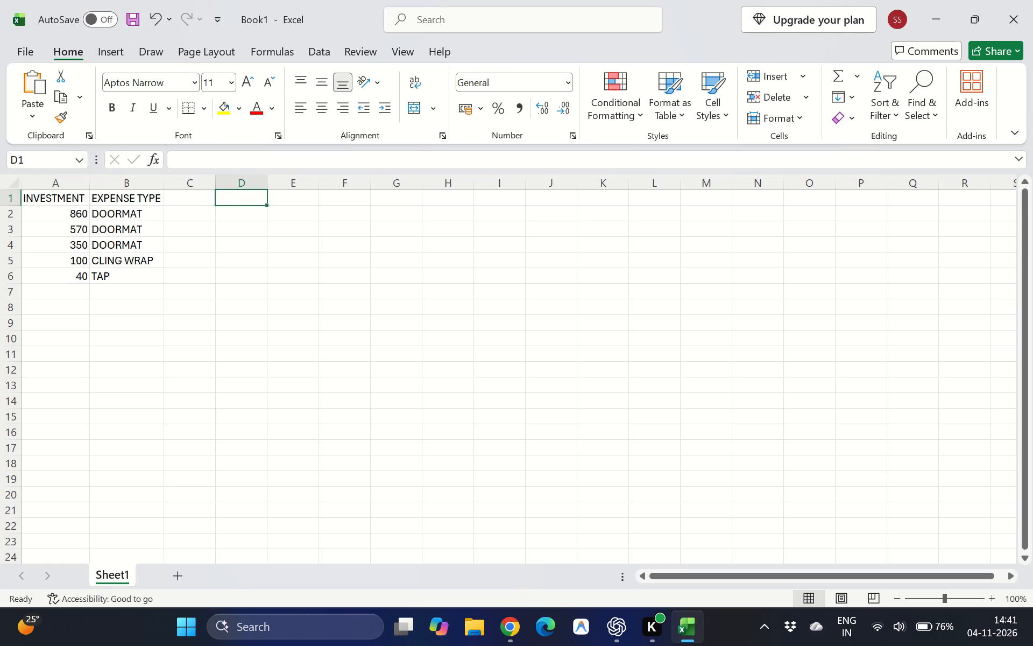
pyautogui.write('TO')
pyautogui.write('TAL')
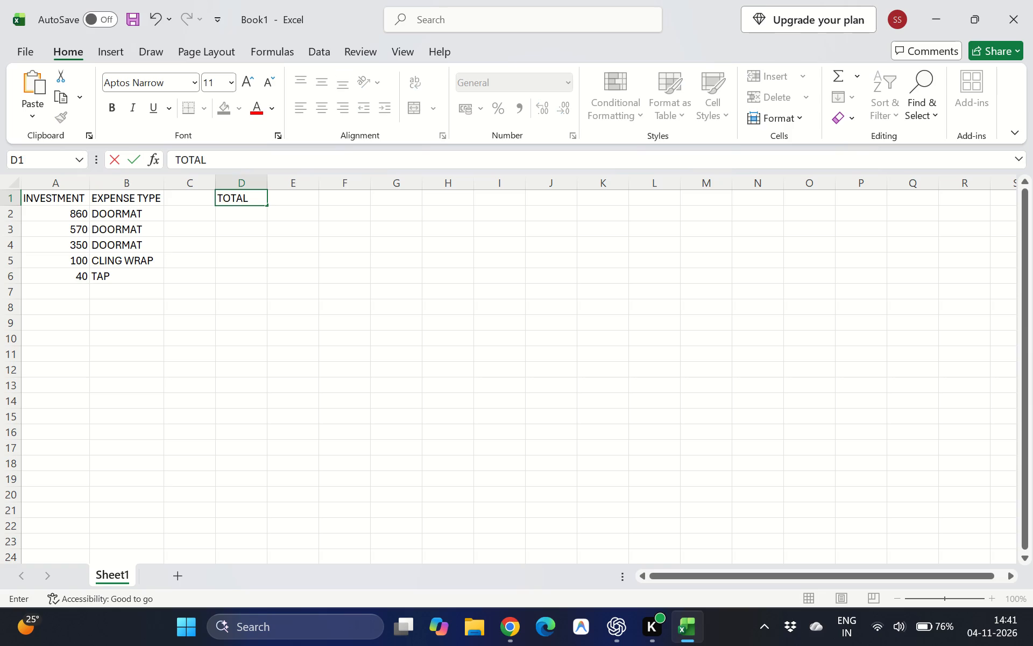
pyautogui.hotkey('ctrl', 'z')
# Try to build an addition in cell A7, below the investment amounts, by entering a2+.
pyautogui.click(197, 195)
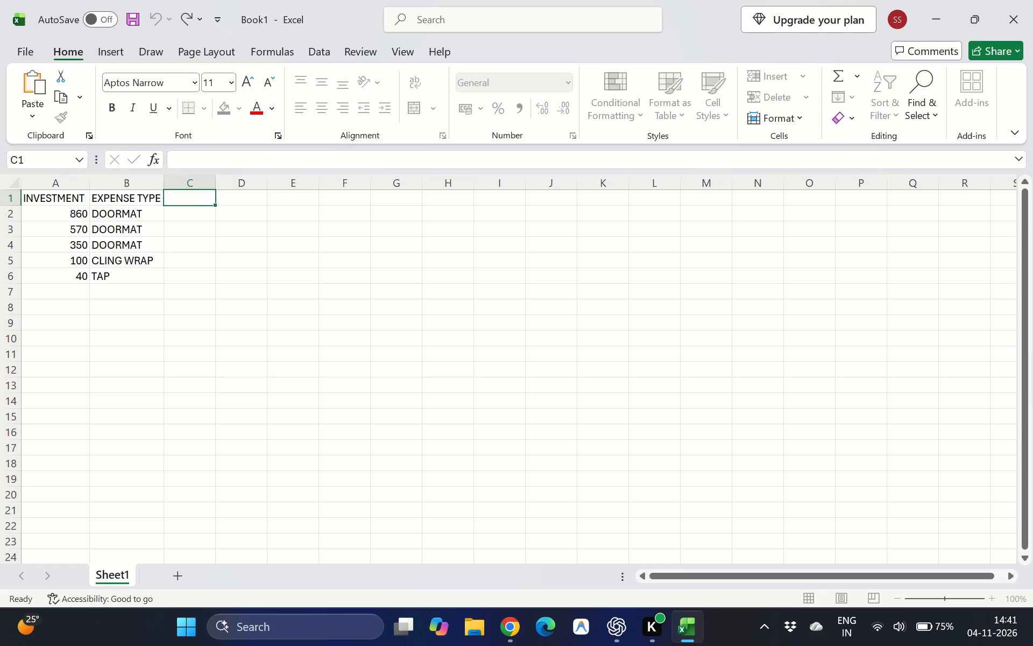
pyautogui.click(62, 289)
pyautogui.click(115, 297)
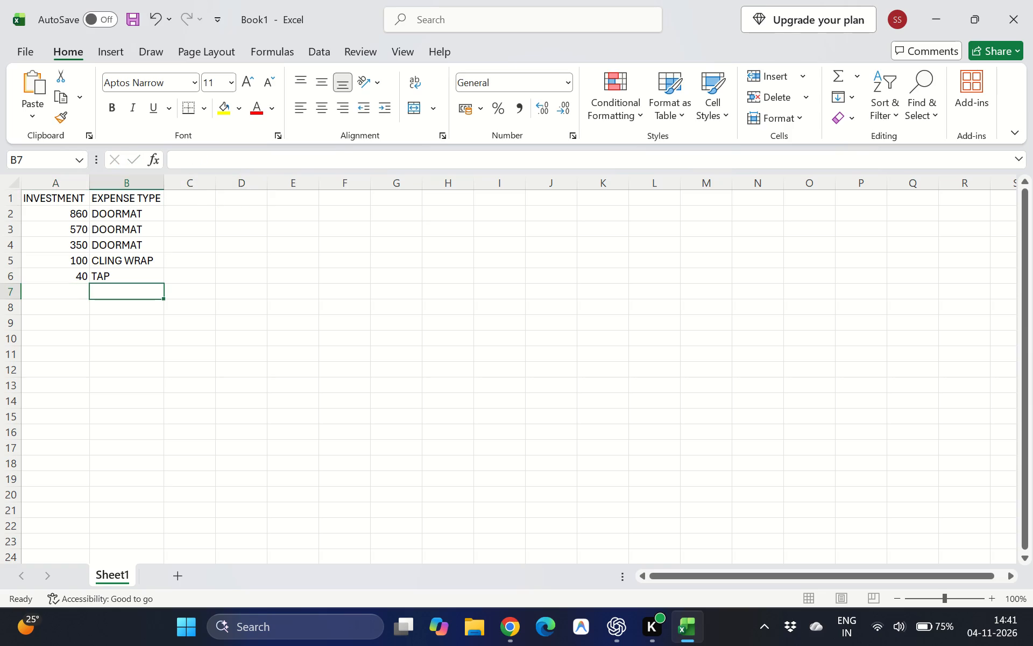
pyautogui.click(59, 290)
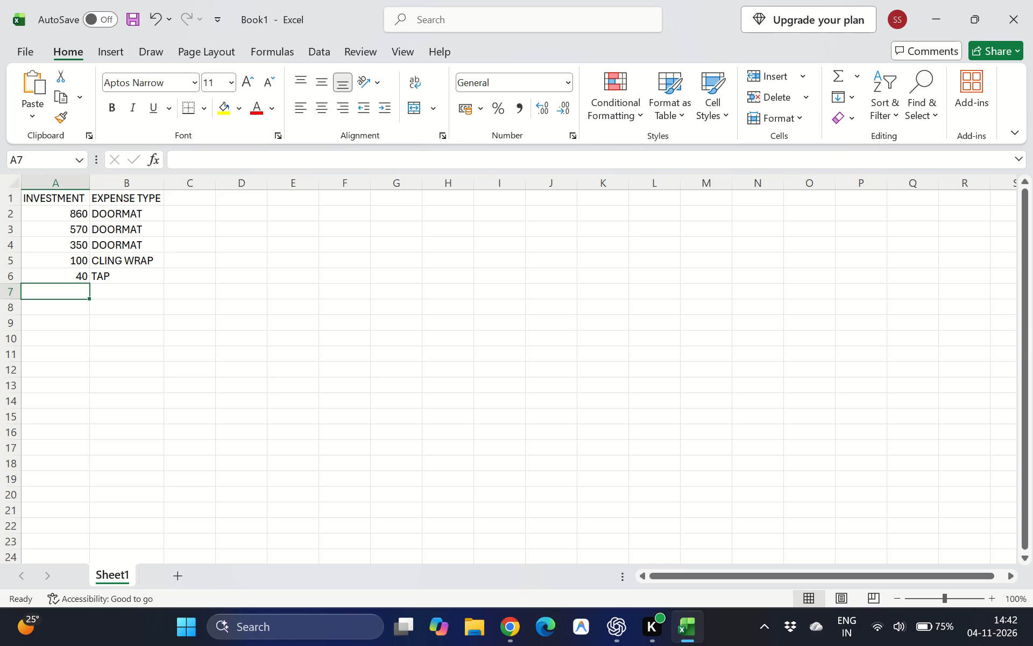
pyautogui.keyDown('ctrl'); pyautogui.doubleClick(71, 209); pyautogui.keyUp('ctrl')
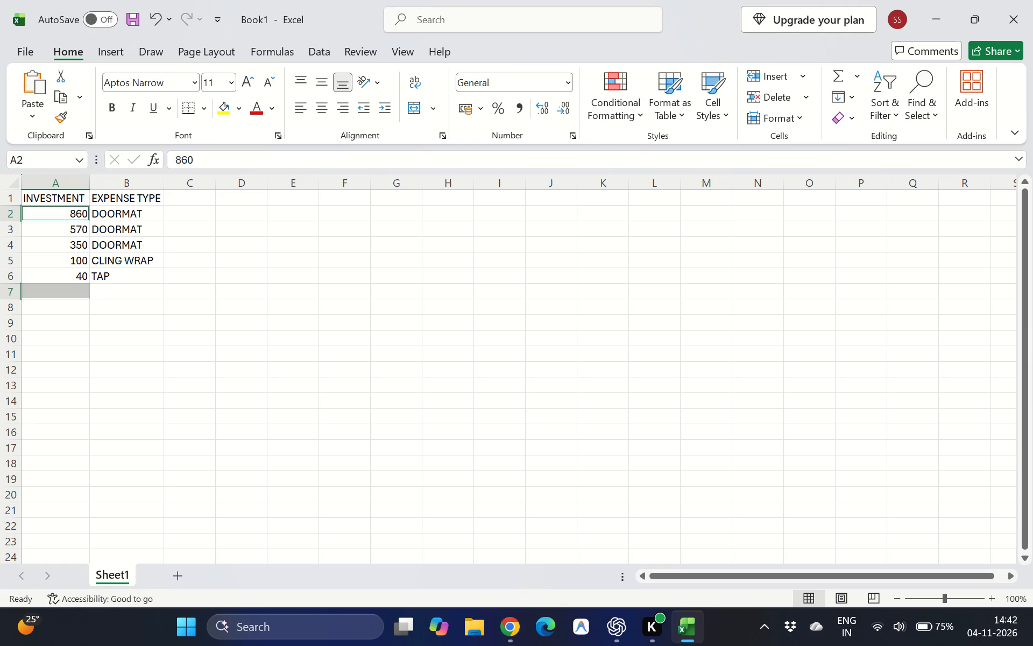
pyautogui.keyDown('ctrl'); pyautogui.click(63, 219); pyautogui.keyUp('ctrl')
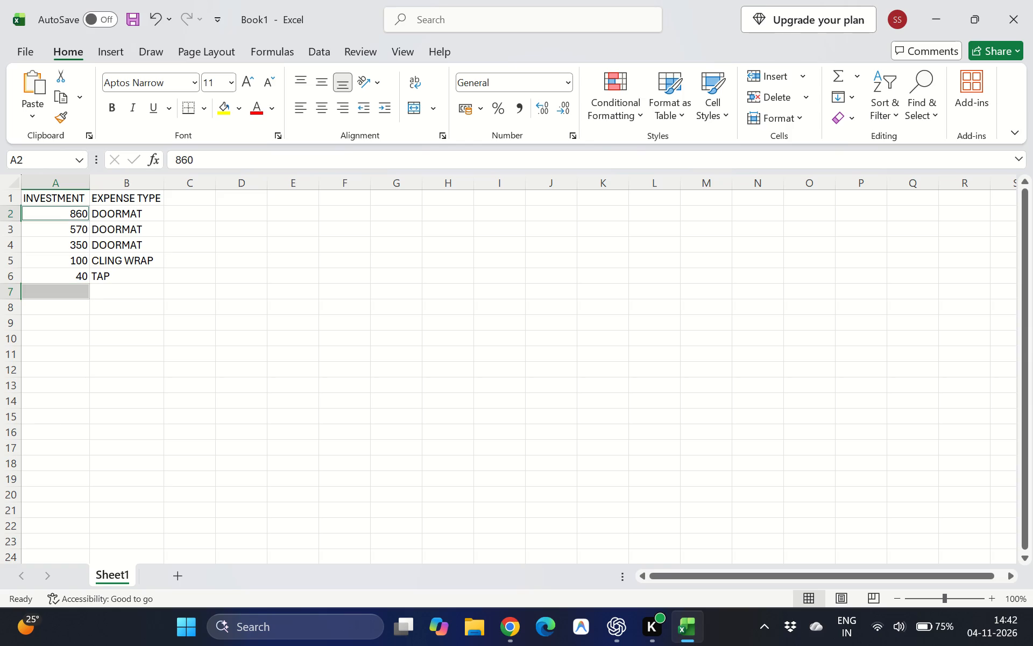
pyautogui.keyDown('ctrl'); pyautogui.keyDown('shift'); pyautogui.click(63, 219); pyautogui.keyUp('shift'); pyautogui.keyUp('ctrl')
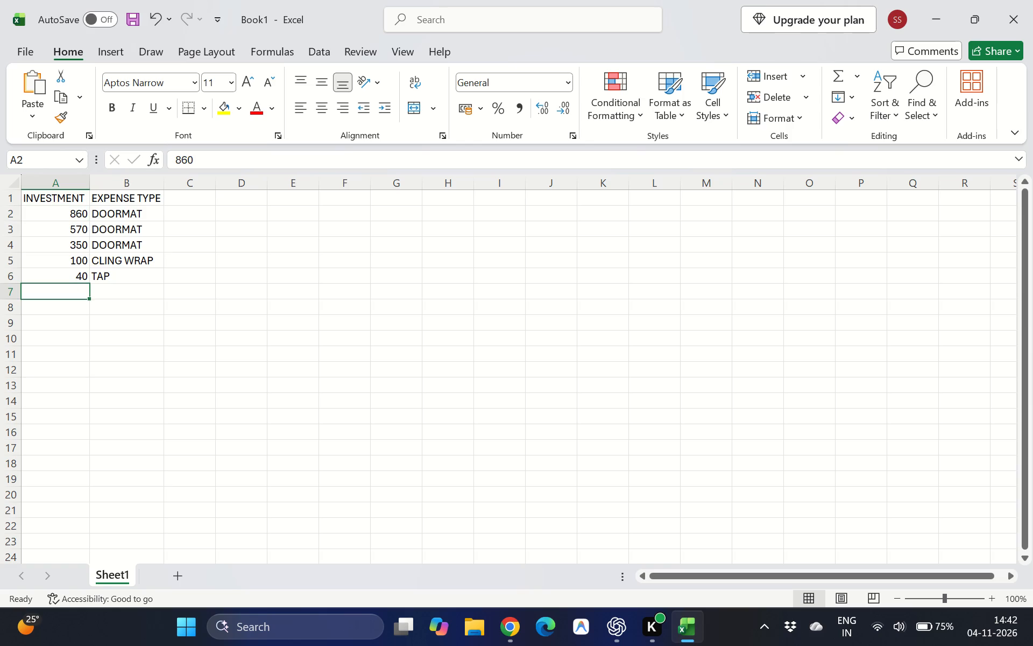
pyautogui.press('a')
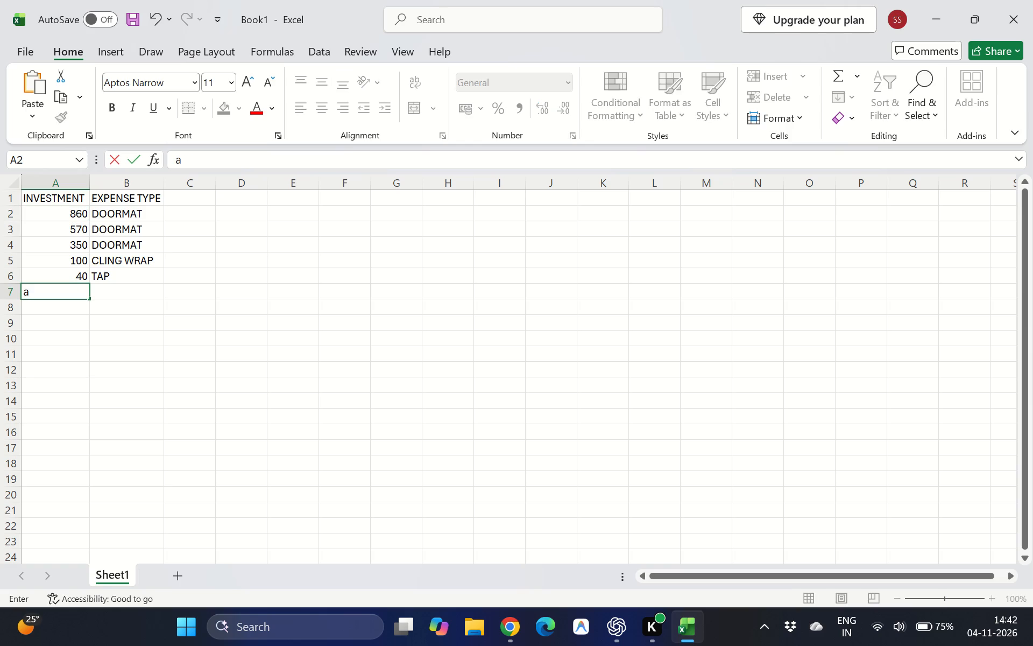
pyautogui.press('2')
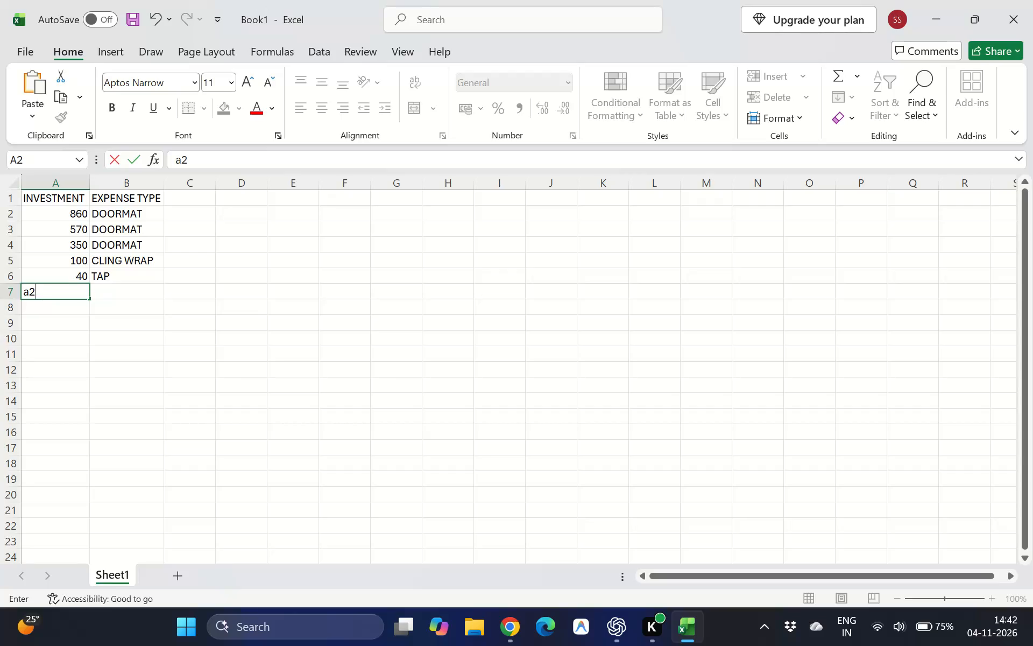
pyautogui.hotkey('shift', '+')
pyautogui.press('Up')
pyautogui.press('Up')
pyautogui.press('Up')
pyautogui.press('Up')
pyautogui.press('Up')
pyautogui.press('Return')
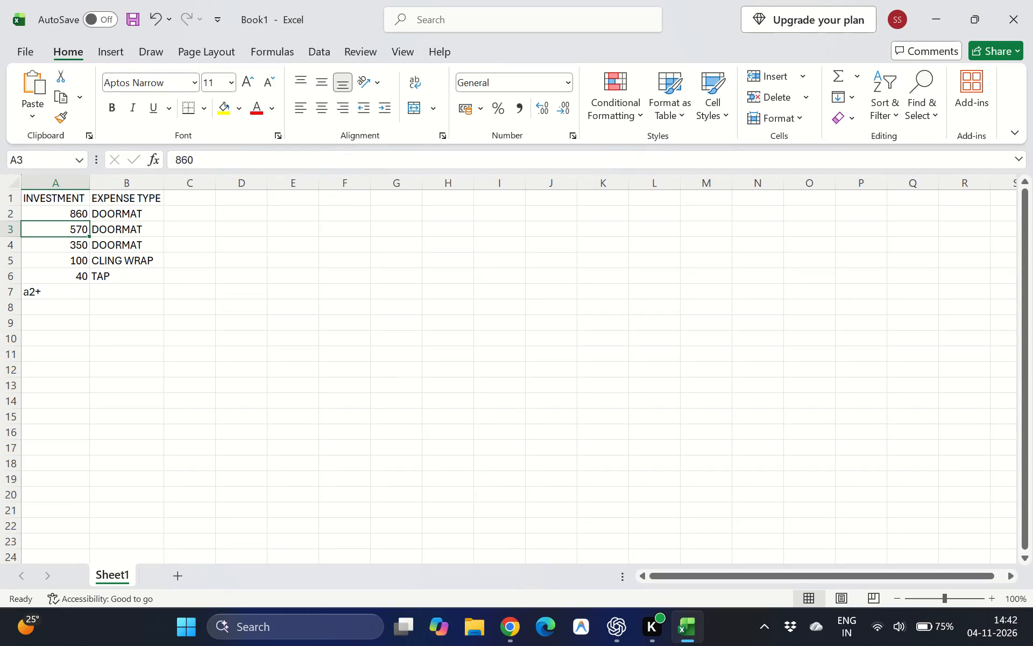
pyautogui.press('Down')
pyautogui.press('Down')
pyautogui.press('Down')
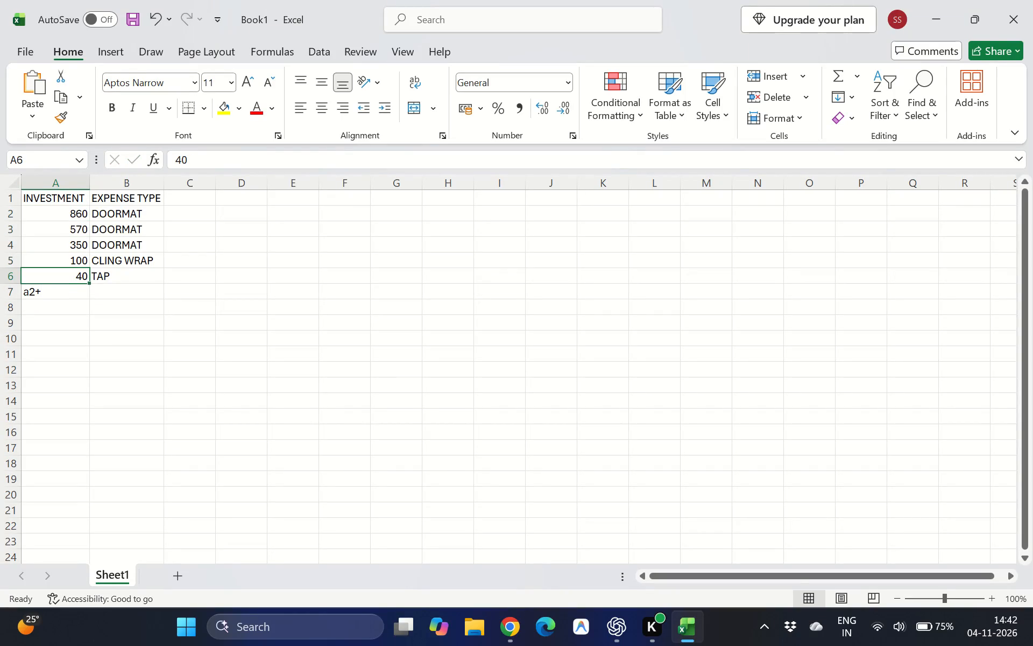
# Switch to Chrome, search Google in a new tab for "formula for adding in excel" and read the addition instructions.
pyautogui.hotkey('alt', 'Tab')
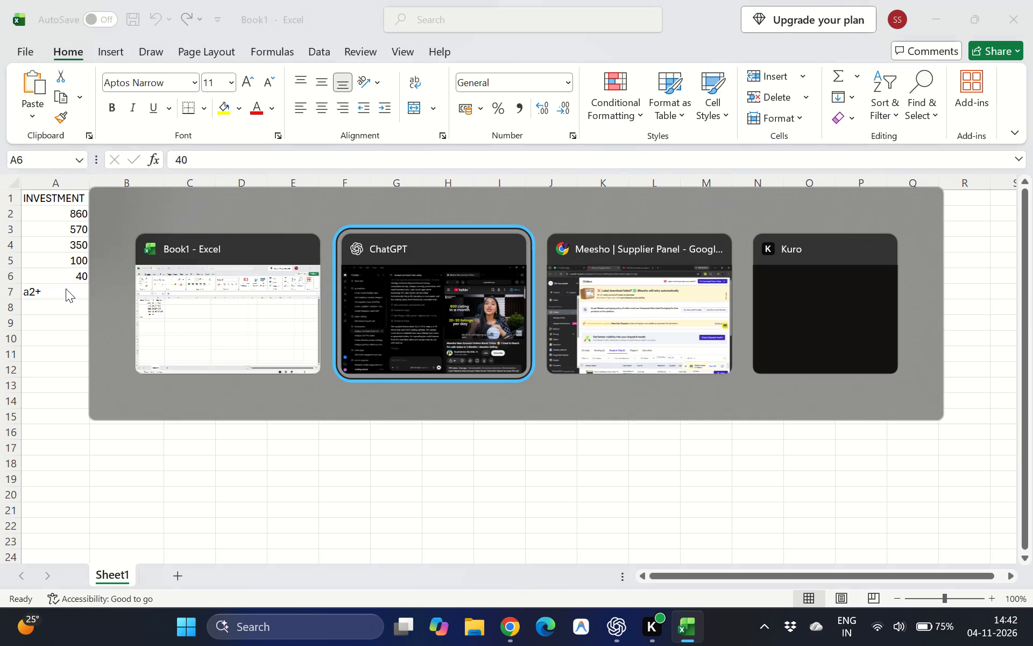
pyautogui.hotkey('alt', 'Tab')
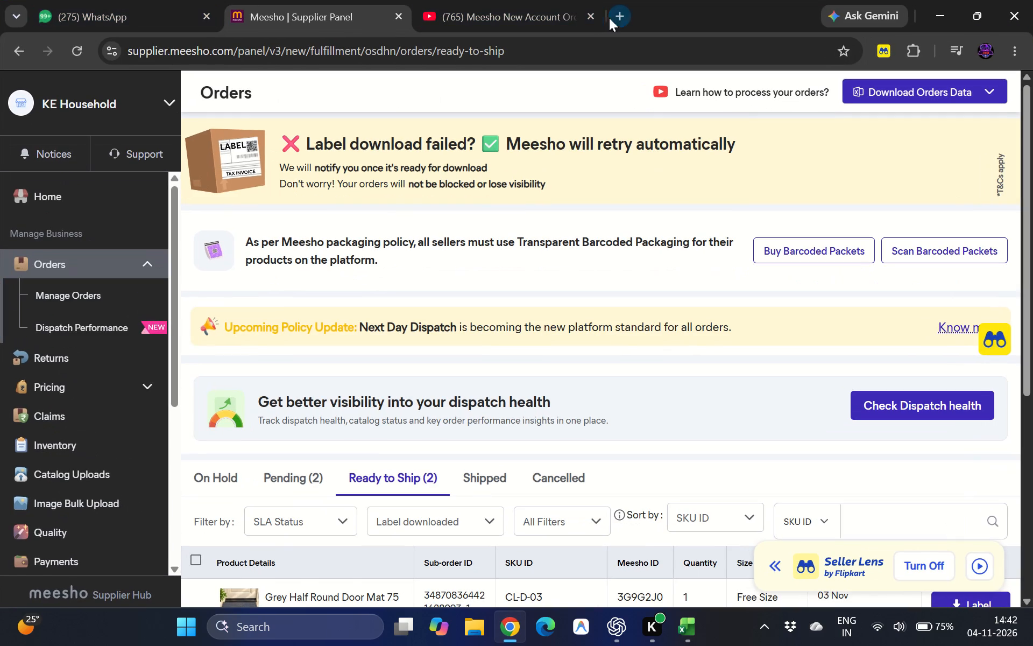
pyautogui.click(618, 14)
pyautogui.write('formula for adding i')
pyautogui.press('Down')
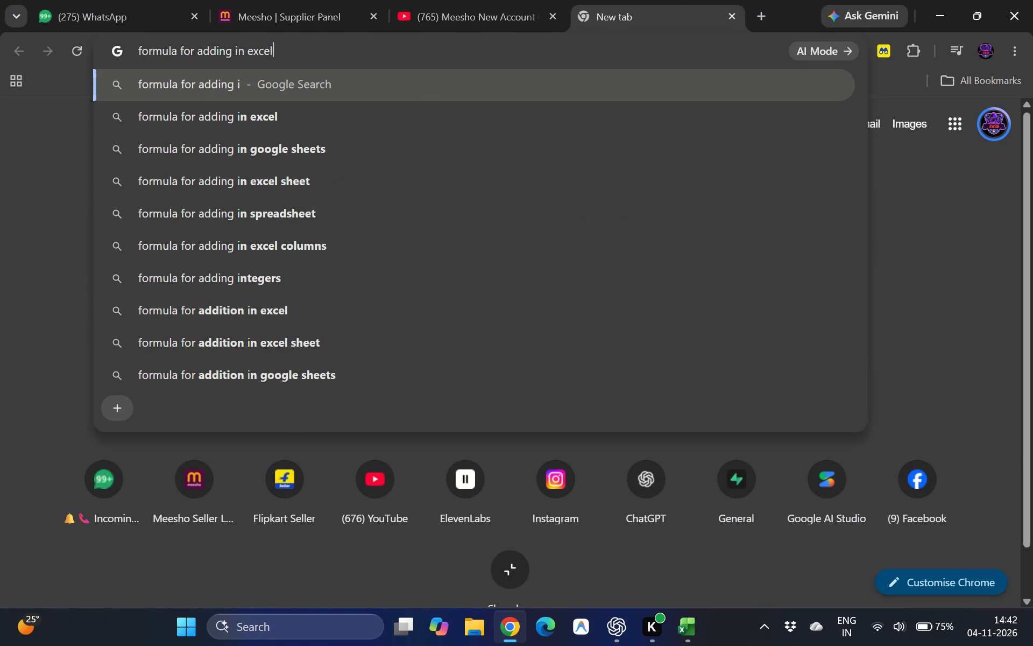
pyautogui.press('Return')
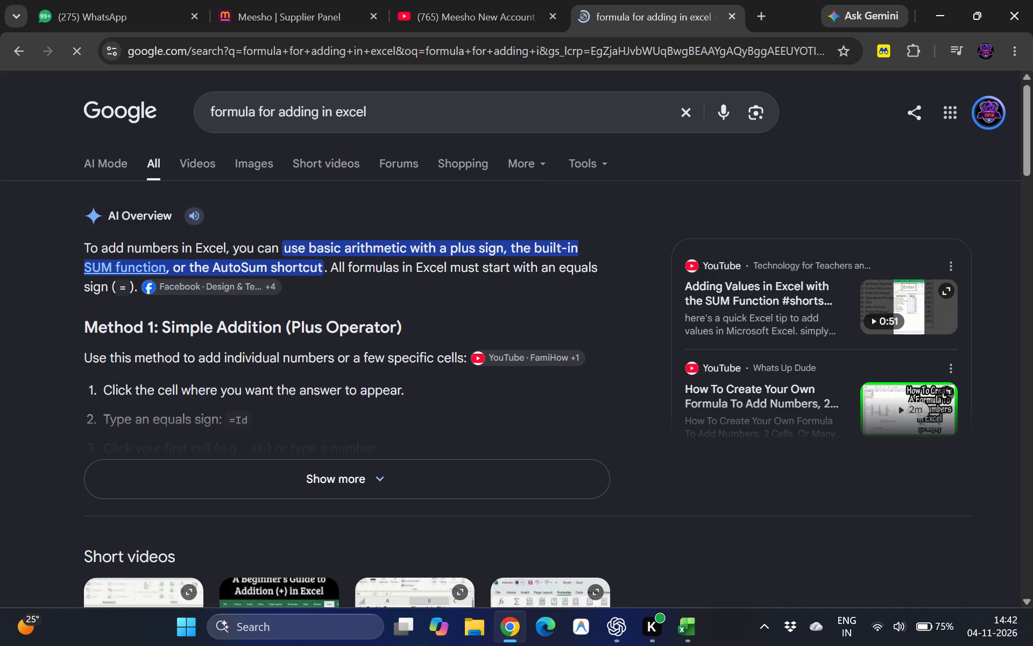
pyautogui.scroll(-1, 348, 296)
pyautogui.click(360, 399)
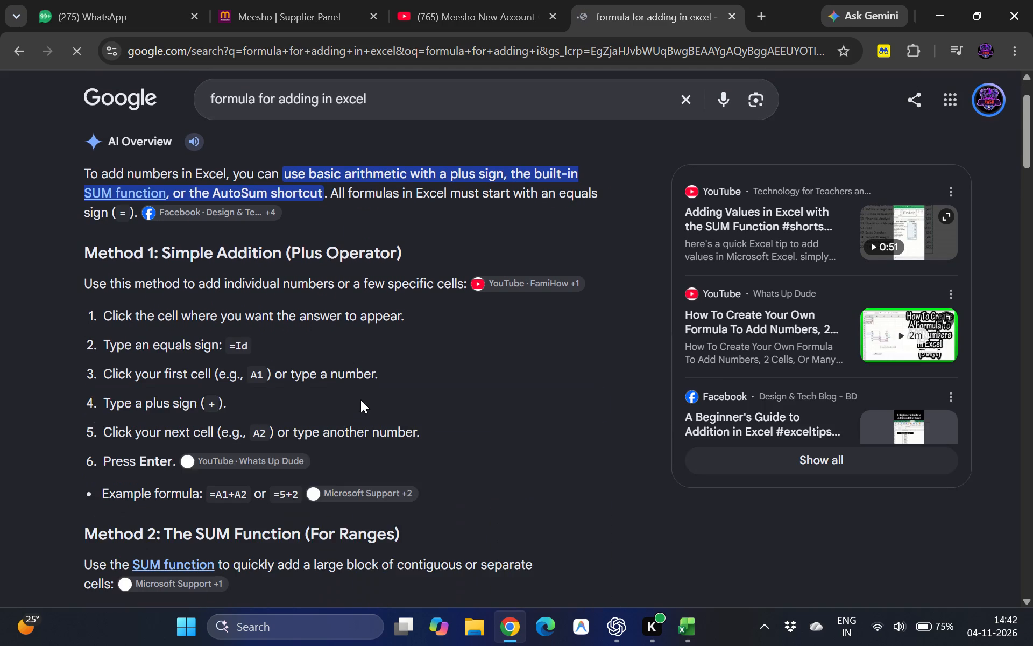
pyautogui.scroll(-1, 370, 326)
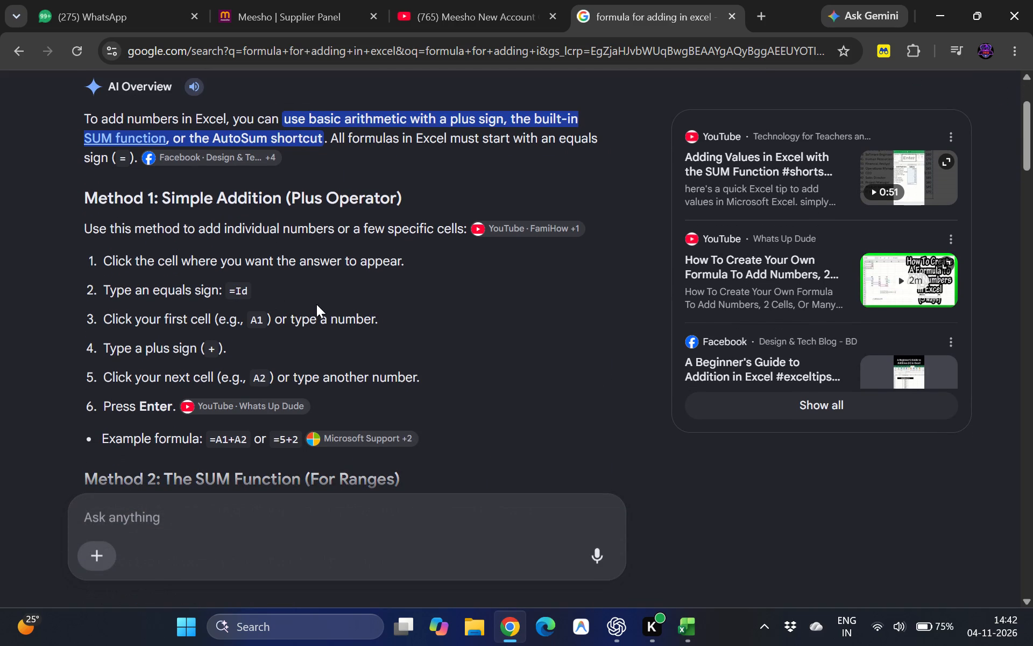
# Switch back to Excel and replace the text in cell A7 with a formula starting with =.
pyautogui.hotkey('alt', 'Tab')
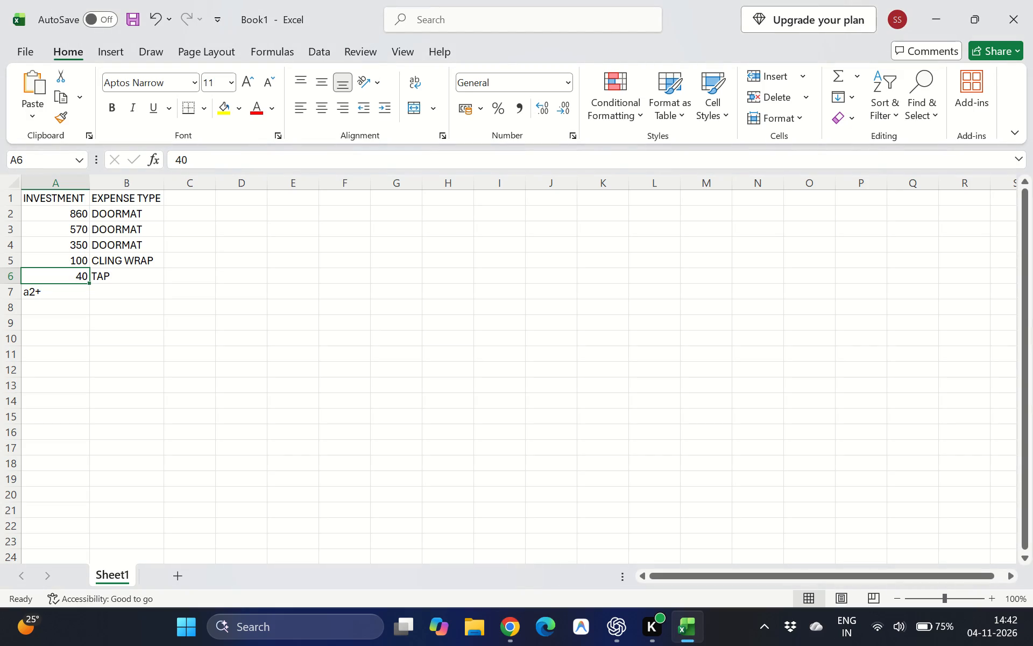
pyautogui.click(63, 214)
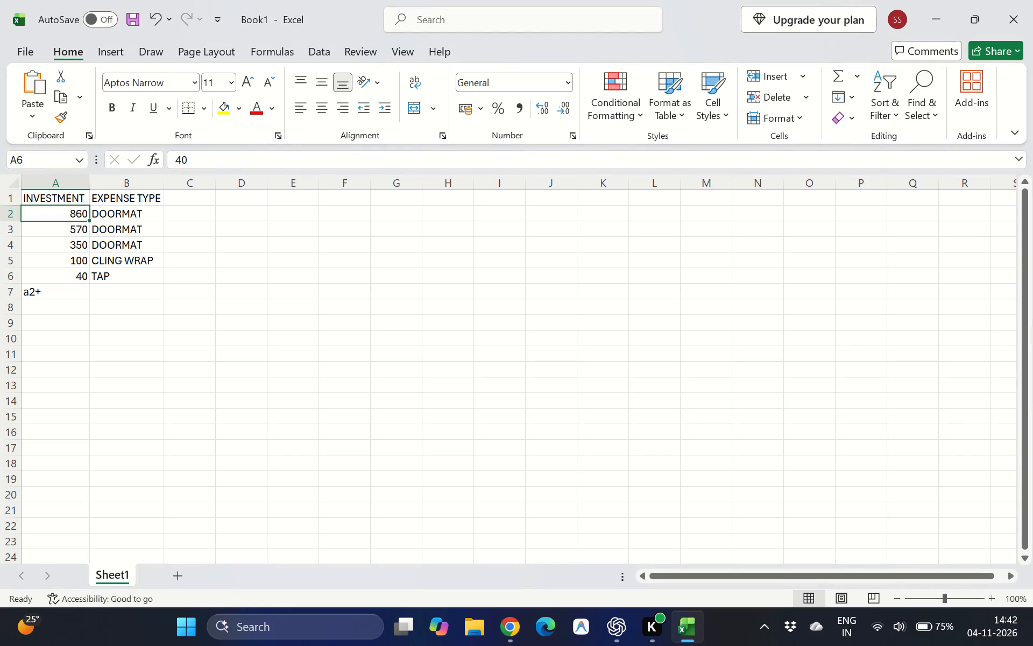
pyautogui.hotkey('ctrl', '=')
pyautogui.click(45, 297)
pyautogui.press('BackSpace')
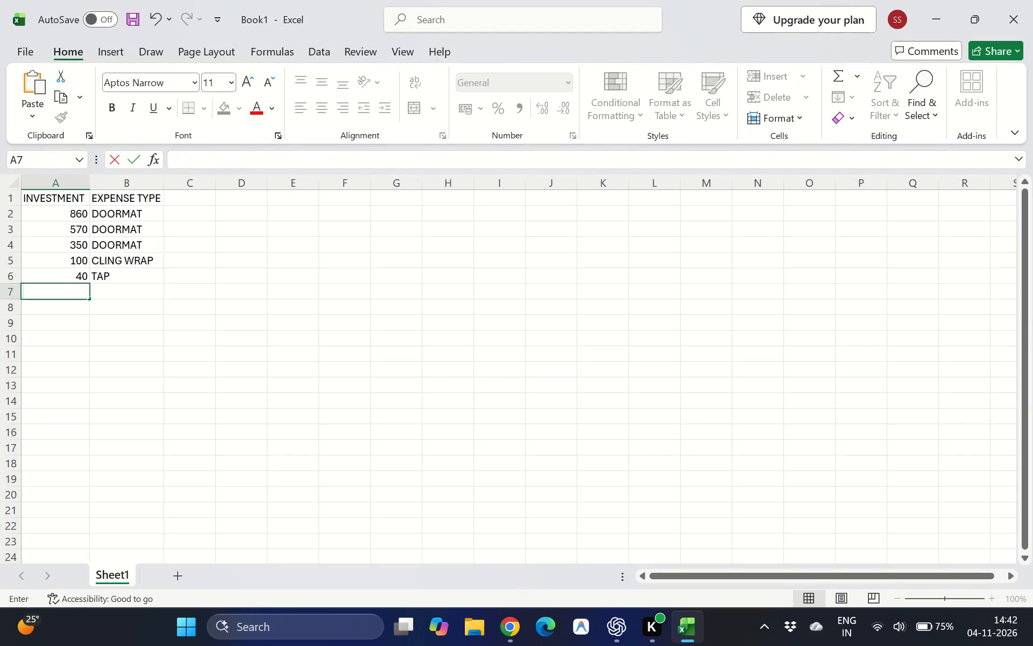
pyautogui.hotkey('ctrl', '=')
pyautogui.hotkey('ctrl', '=')
pyautogui.hotkey('alt', 'Tab')
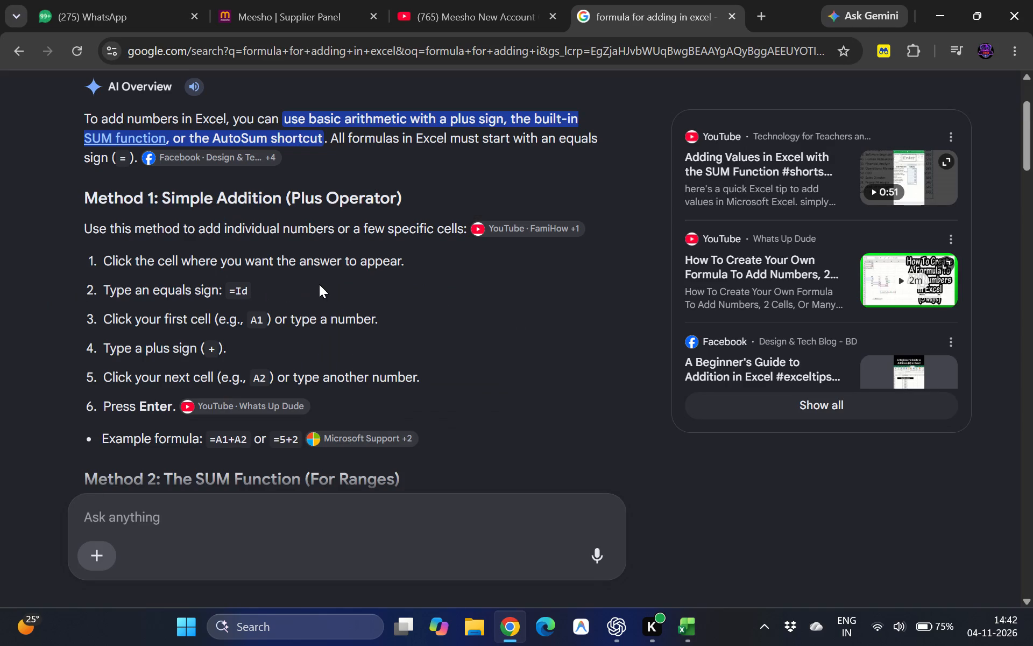
pyautogui.hotkey('alt', 'Tab')
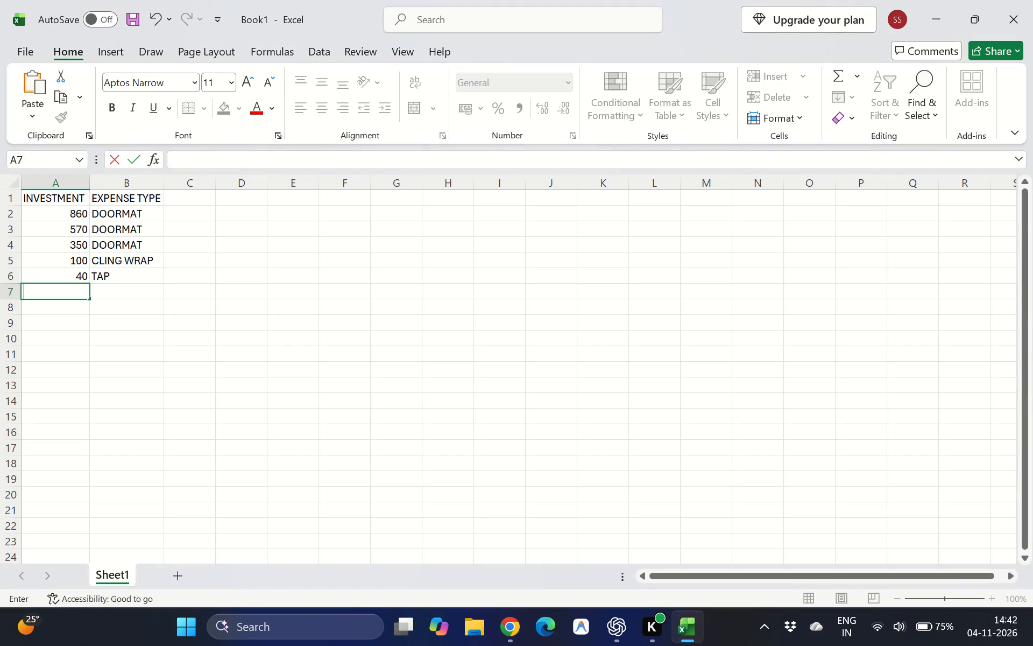
pyautogui.press('=')
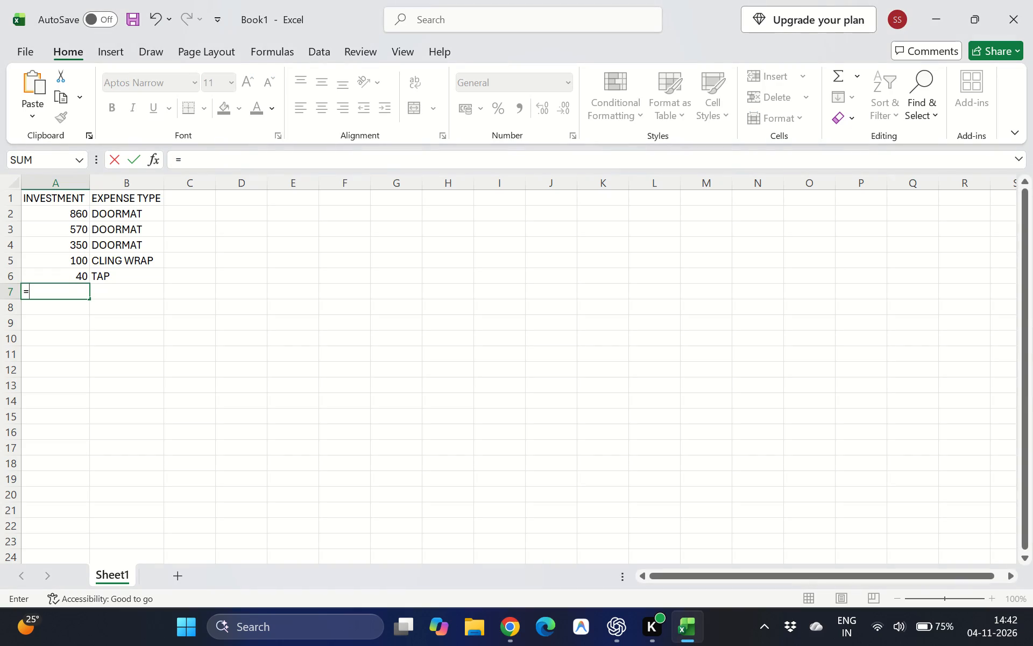
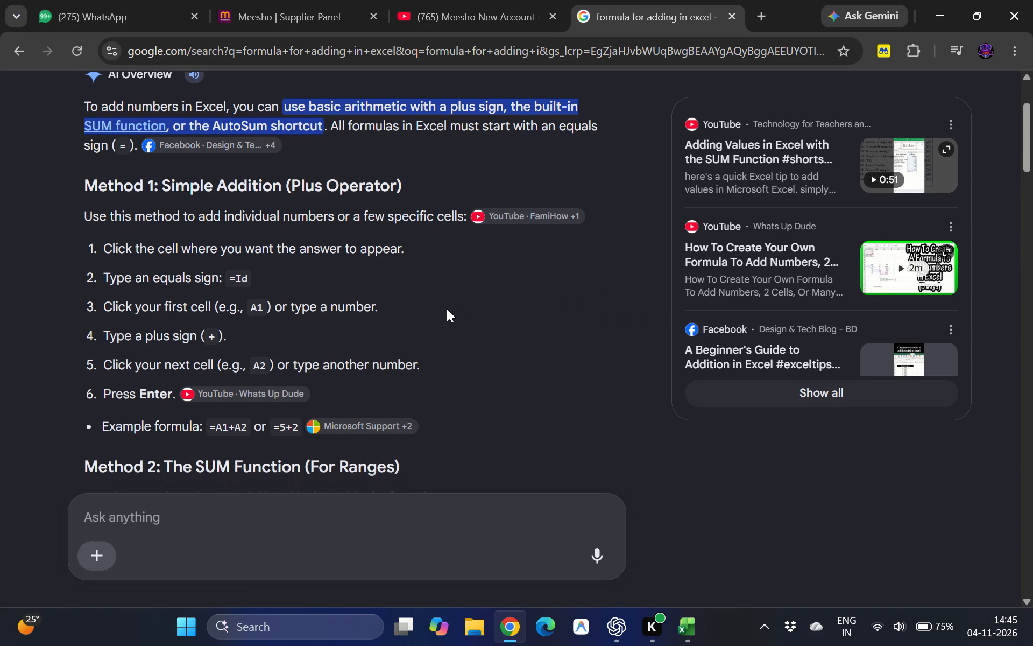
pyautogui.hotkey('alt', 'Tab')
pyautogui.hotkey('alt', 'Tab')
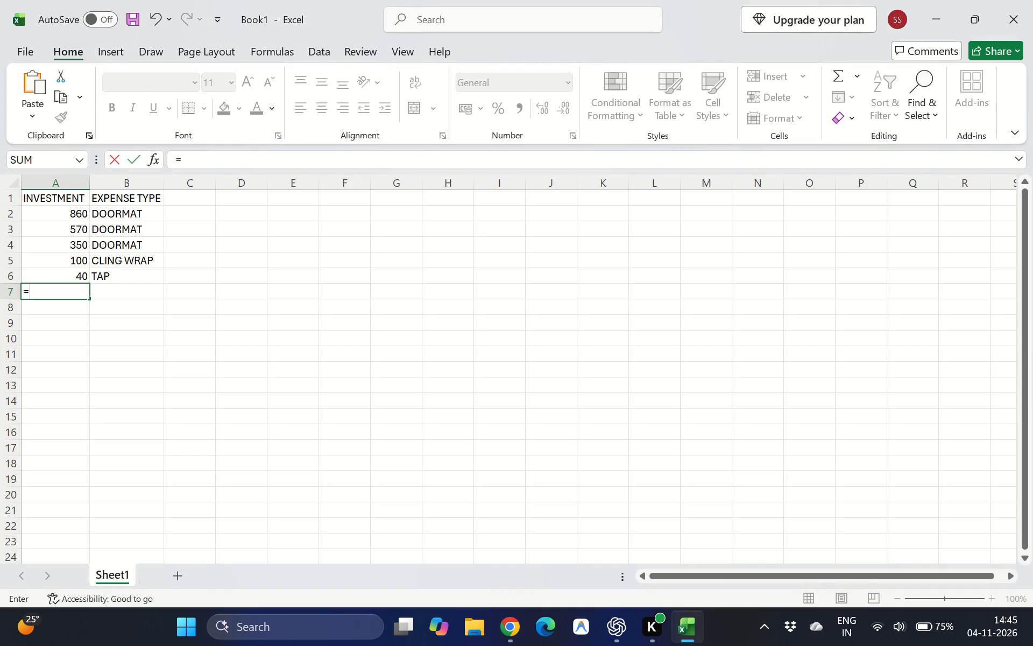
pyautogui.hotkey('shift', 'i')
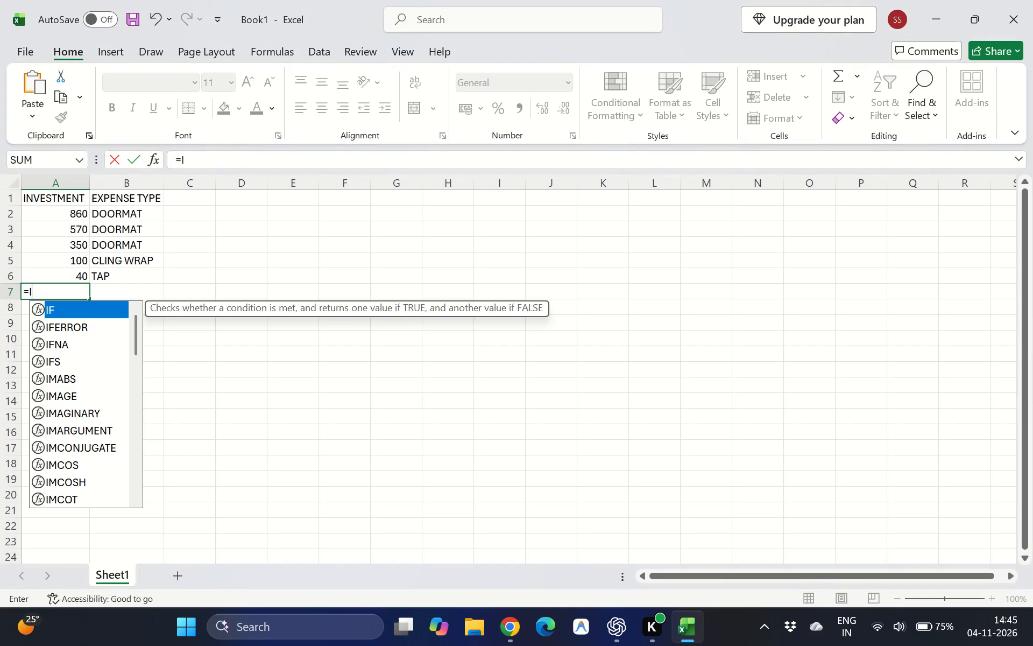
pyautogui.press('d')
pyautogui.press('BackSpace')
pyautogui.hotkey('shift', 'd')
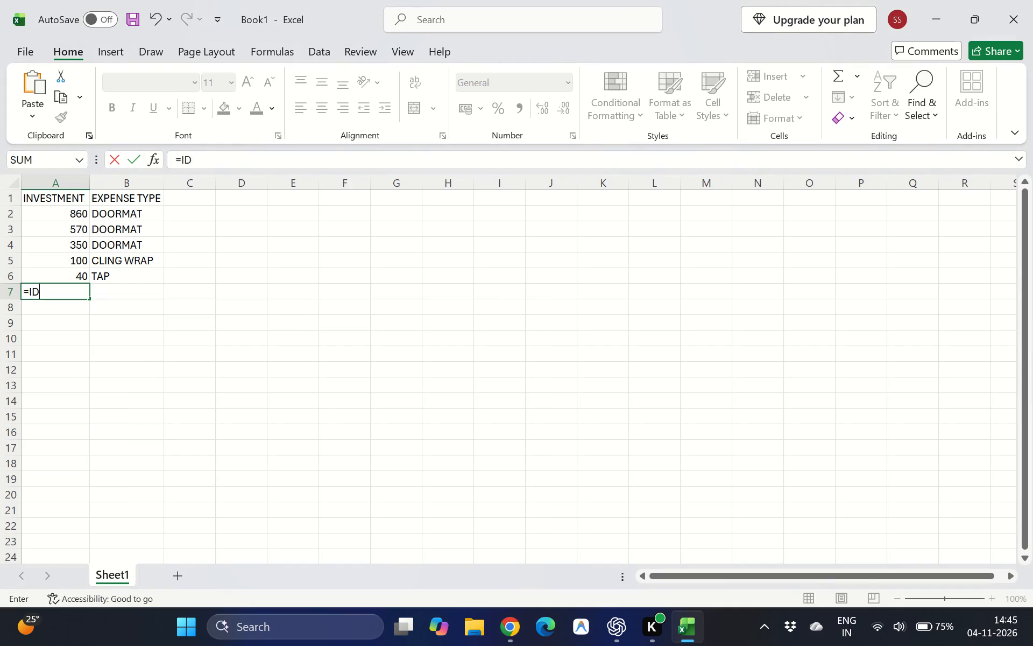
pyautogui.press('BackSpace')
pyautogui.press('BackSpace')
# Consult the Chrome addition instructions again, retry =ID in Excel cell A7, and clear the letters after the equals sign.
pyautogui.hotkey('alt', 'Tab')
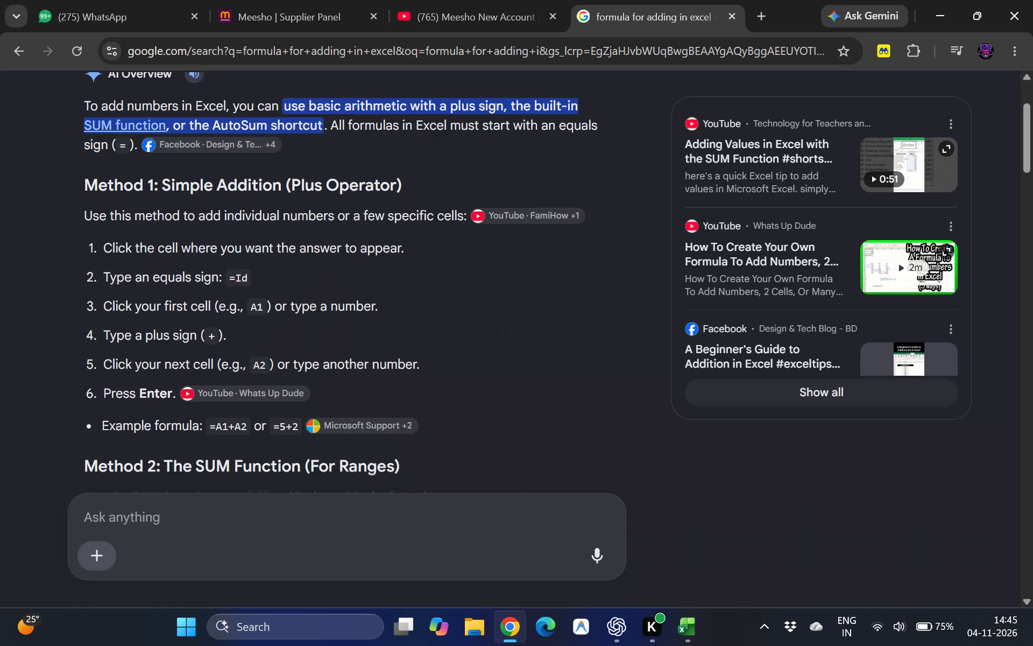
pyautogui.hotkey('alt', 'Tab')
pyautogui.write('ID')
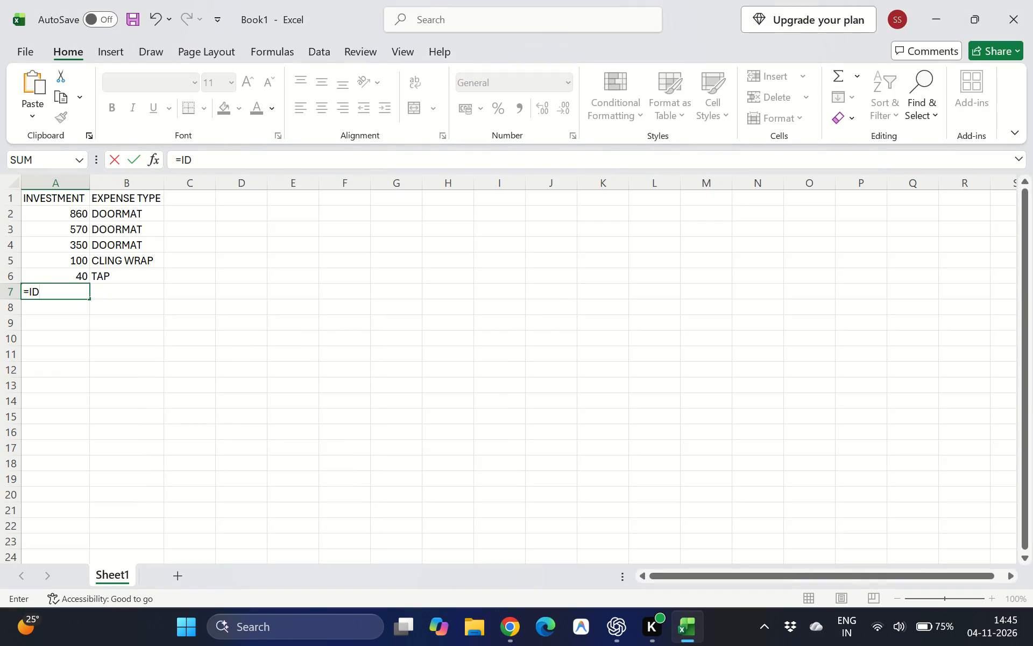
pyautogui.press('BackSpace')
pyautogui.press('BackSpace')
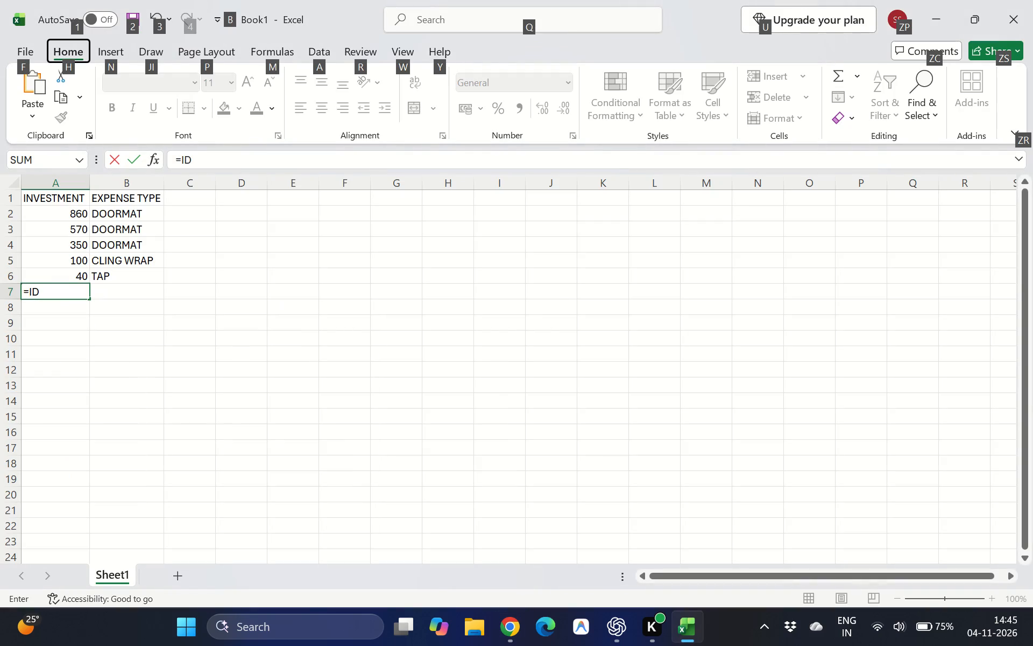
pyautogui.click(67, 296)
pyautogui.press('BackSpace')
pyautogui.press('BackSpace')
# Enter =Id in cell A7, comparing it with the addition steps in Chrome before returning to Excel and selecting A2.
pyautogui.press('i')
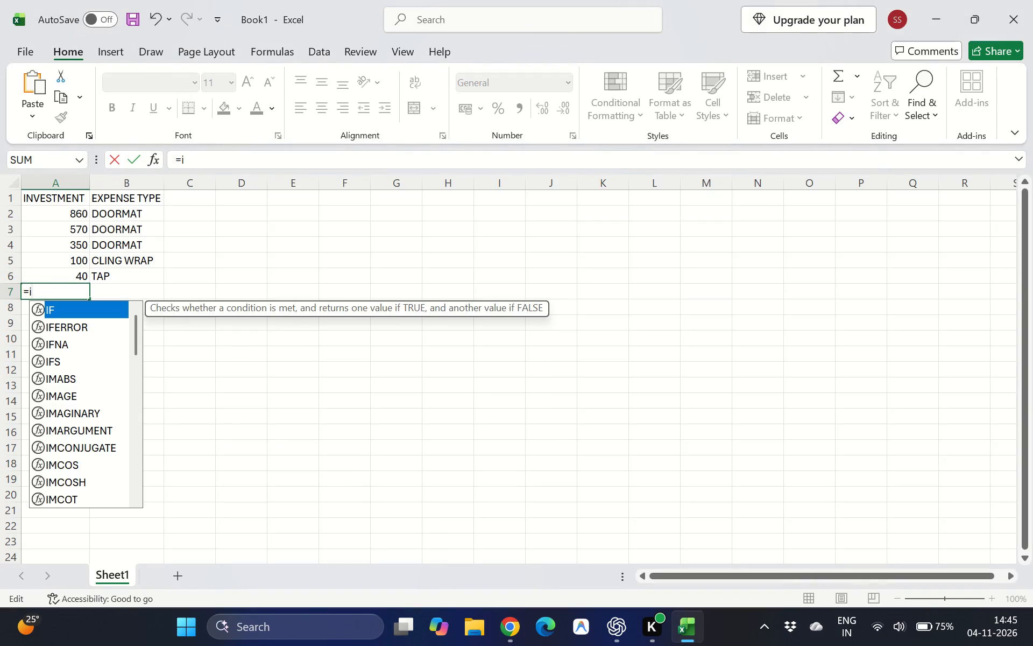
pyautogui.press('BackSpace')
pyautogui.hotkey('shift', 'i')
pyautogui.press('d')
pyautogui.hotkey('alt', 'Tab')
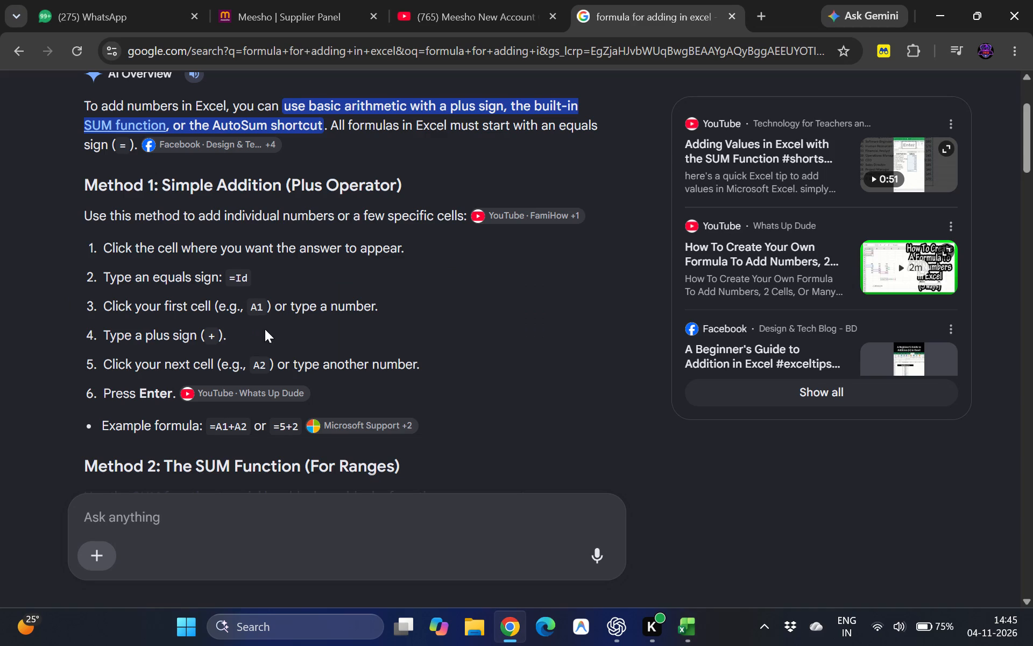
pyautogui.hotkey('alt', 'Tab')
pyautogui.click(62, 211)
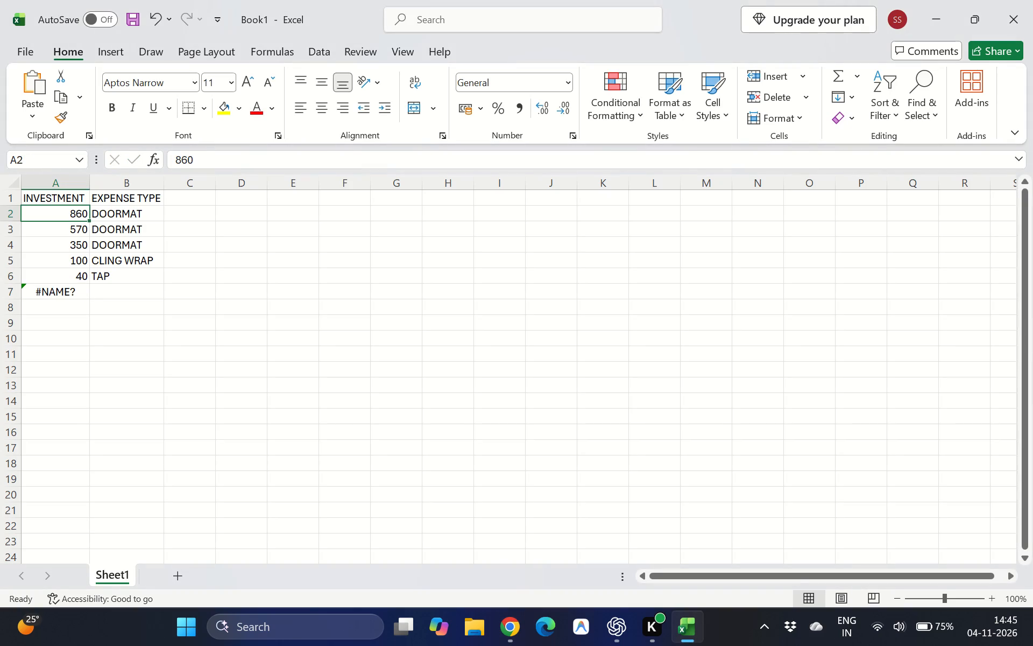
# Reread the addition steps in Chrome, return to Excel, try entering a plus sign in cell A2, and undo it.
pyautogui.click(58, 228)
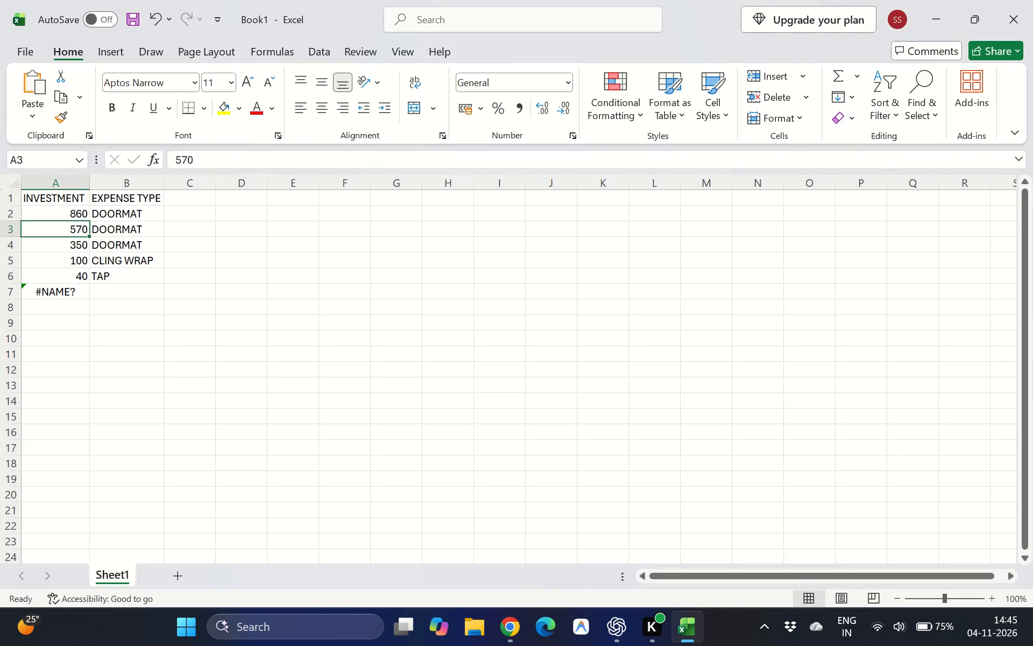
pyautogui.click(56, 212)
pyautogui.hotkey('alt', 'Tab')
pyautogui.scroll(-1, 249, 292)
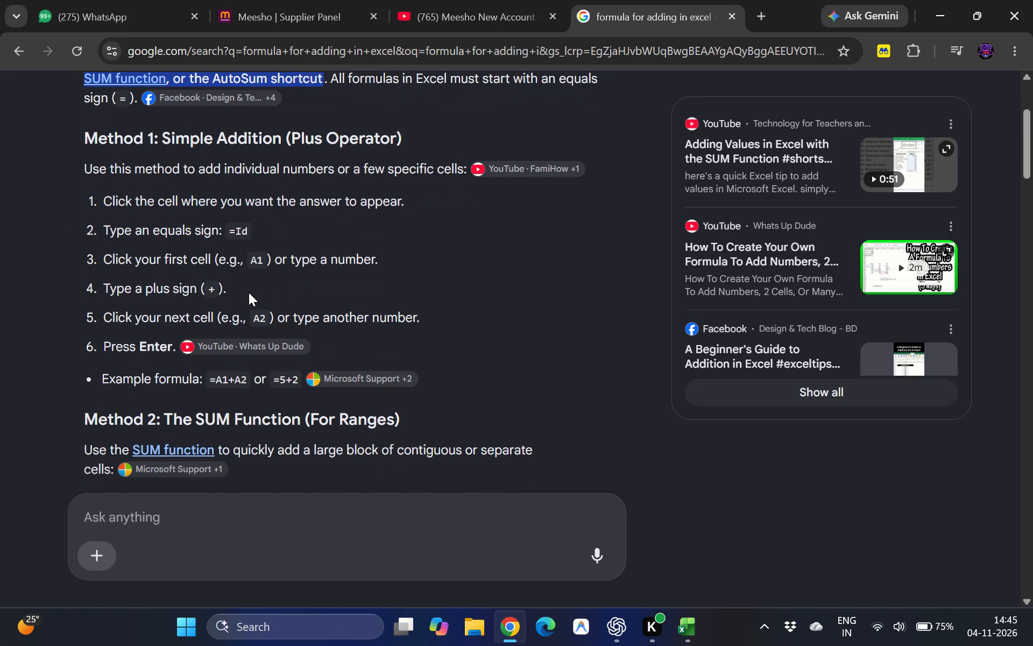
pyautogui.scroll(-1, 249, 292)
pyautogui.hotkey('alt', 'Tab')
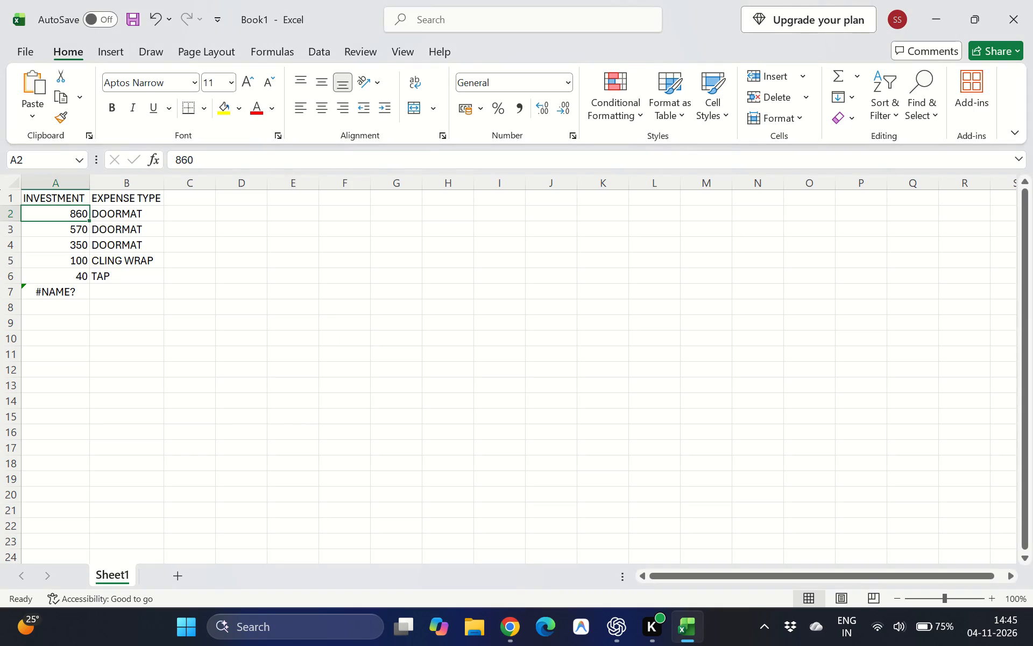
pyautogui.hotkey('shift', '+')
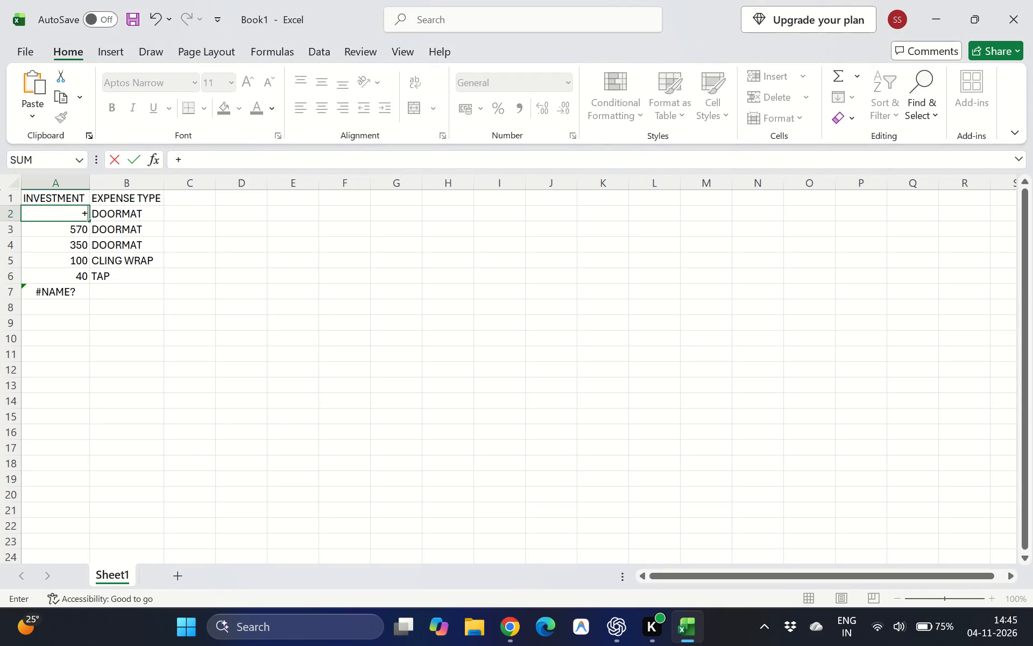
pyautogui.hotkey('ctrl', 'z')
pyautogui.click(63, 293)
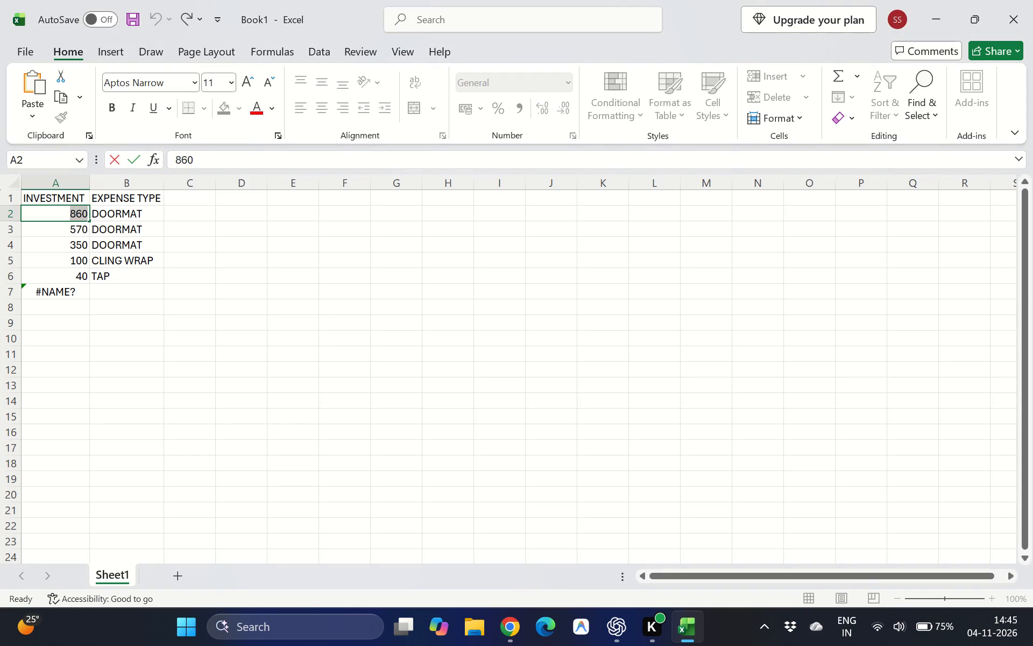
# Open the error-checking options for the formula in cell A7.
pyautogui.click(80, 293)
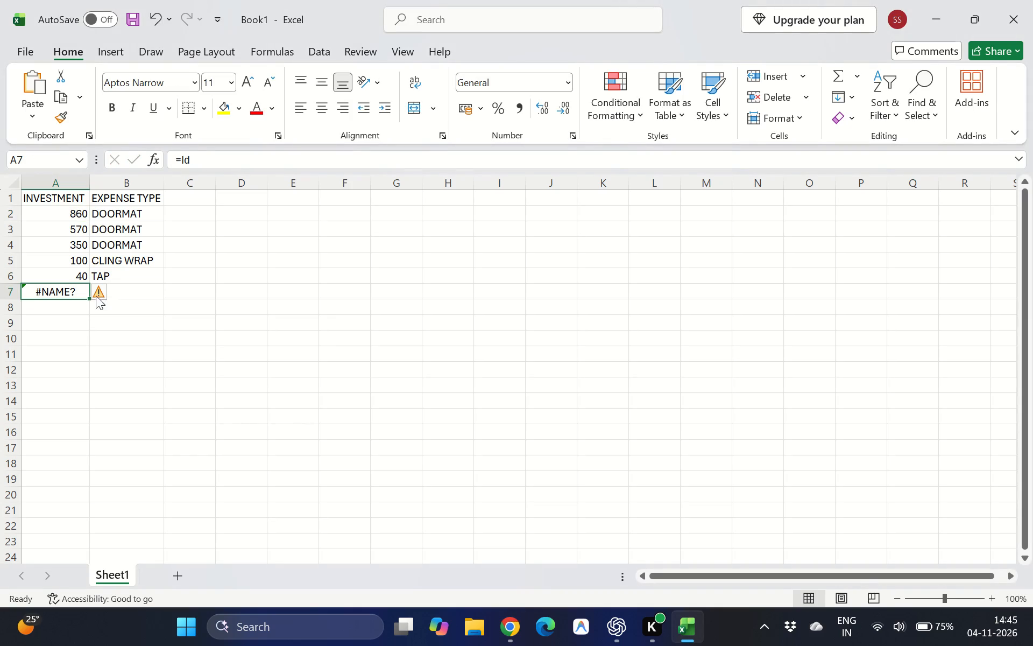
pyautogui.click(99, 296)
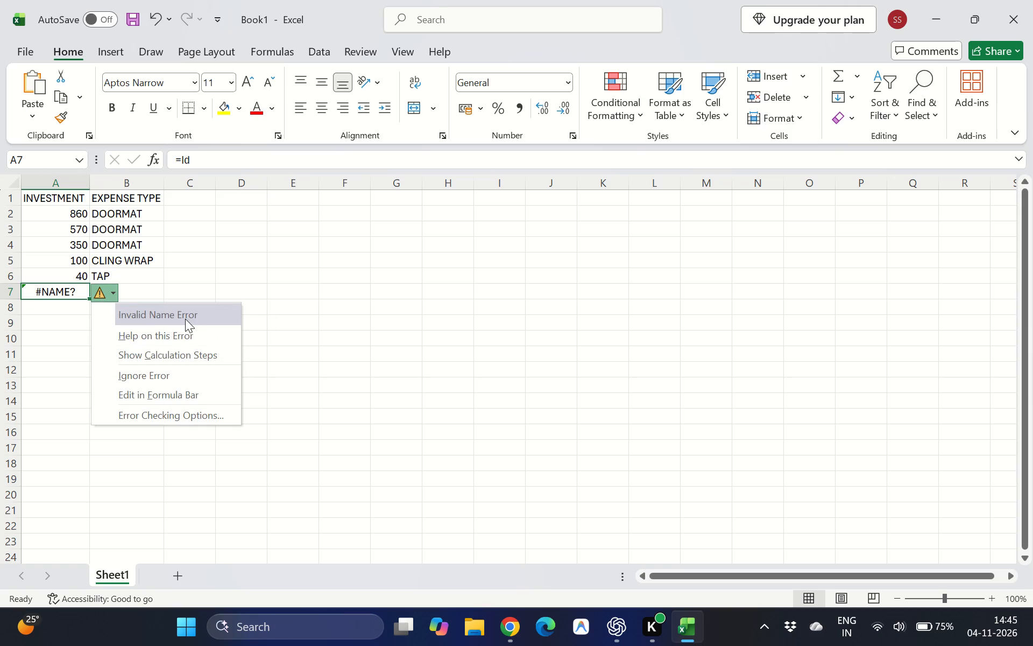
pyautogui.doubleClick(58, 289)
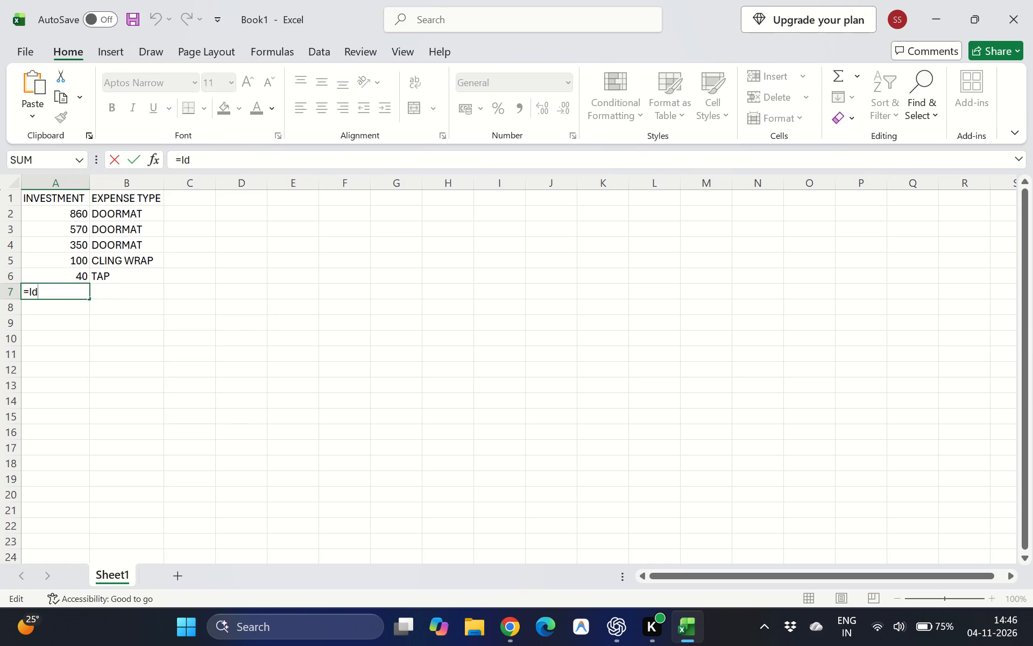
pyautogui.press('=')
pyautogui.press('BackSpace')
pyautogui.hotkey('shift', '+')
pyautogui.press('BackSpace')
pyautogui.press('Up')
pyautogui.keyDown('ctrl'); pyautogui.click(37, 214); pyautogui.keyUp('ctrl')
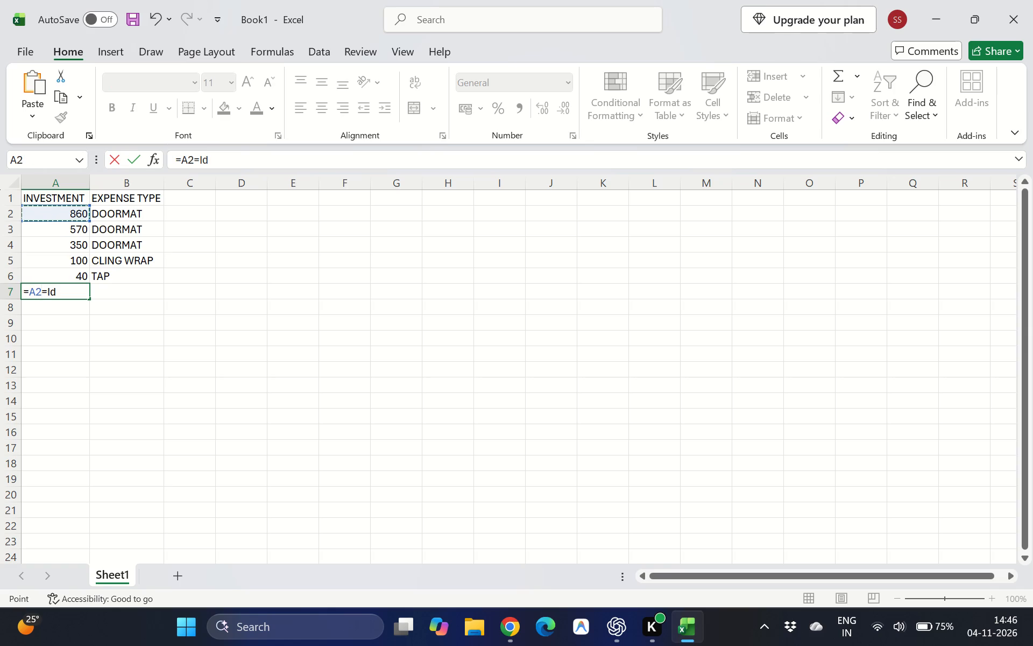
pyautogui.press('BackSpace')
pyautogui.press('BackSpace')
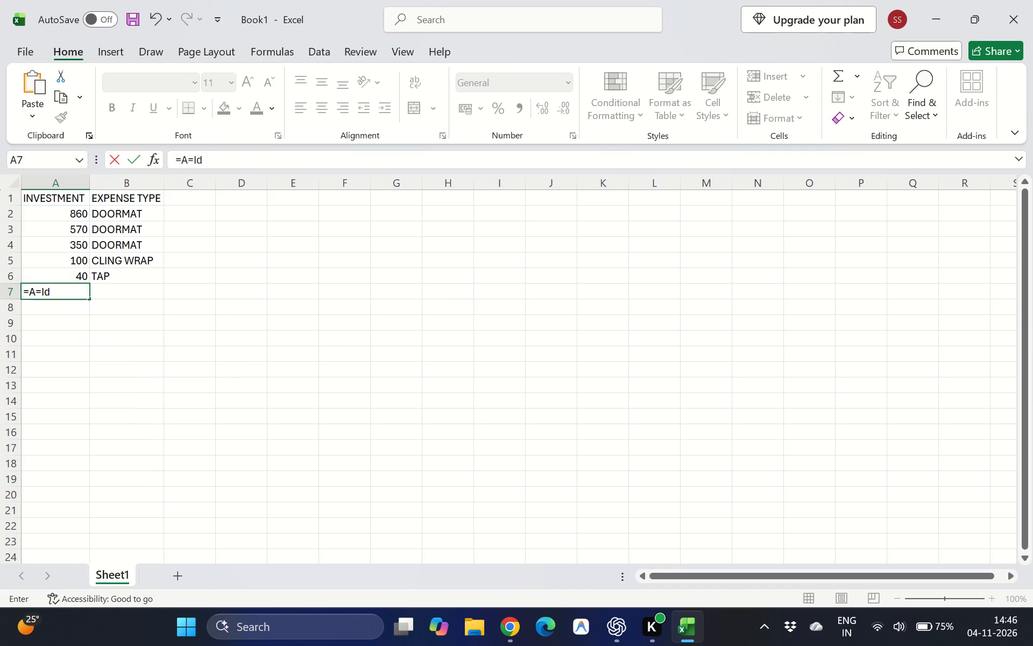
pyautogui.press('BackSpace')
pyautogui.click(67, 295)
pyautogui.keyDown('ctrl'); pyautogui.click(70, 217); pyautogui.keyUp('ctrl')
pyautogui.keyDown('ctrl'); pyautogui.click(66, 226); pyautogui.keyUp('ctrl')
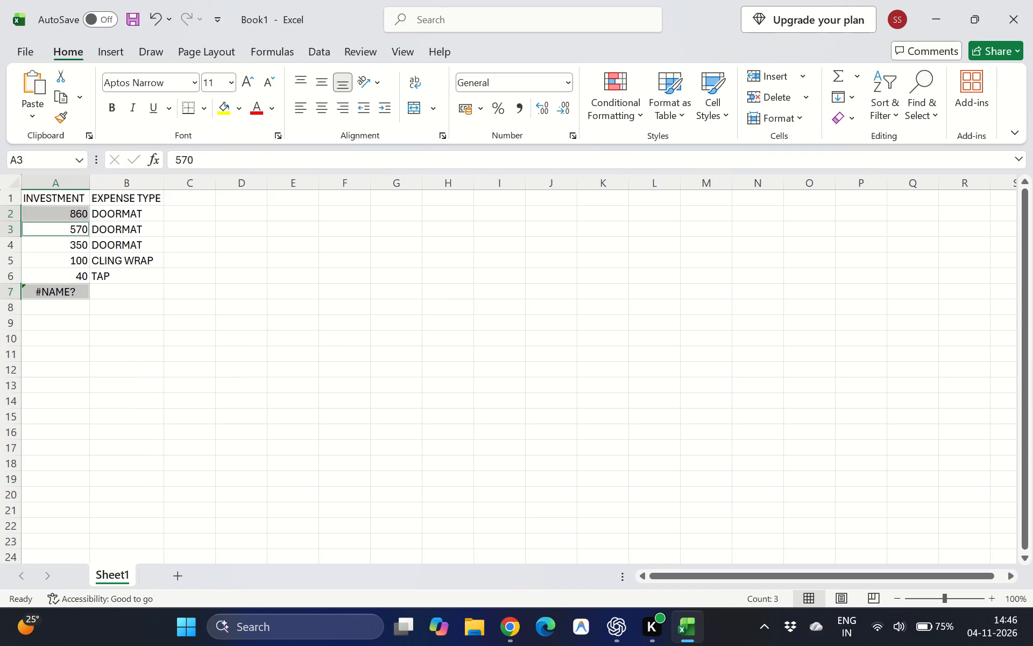
# Extend the formula in Excel cell A7 with a plus sign and the first investment amount, giving =Id+A2.
pyautogui.click(53, 296)
pyautogui.doubleClick(70, 295)
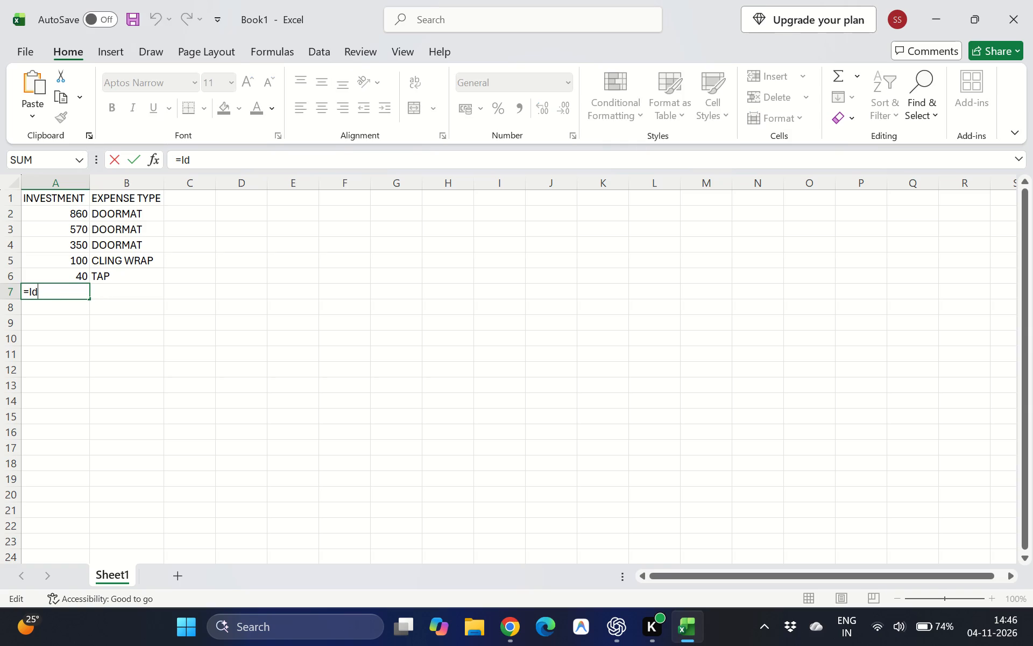
pyautogui.hotkey('shift', '+')
pyautogui.keyDown('ctrl'); pyautogui.click(54, 212); pyautogui.keyUp('ctrl')
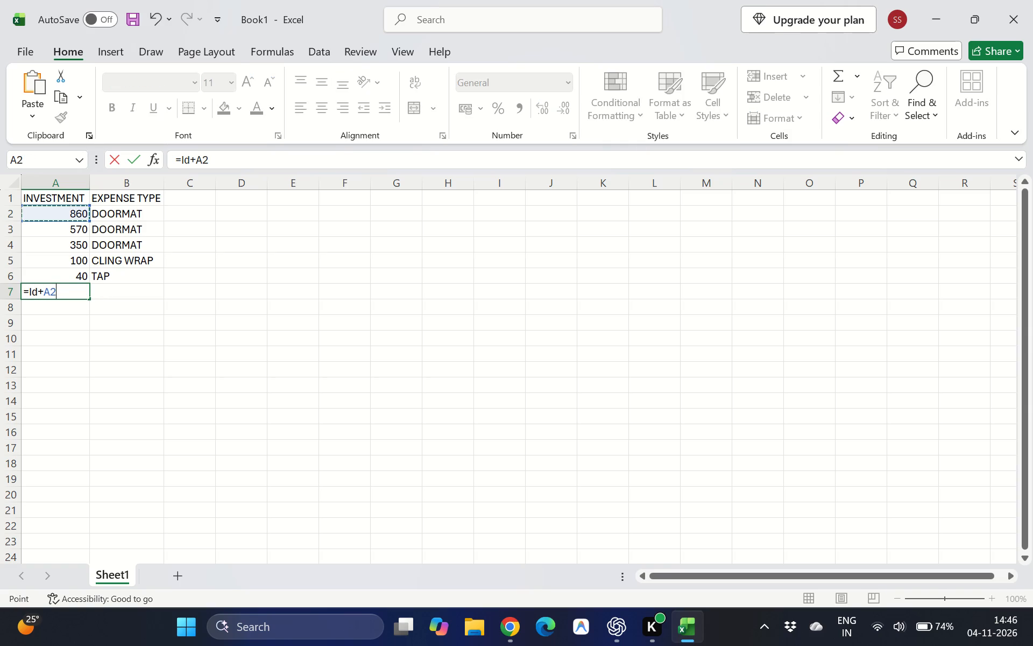
pyautogui.keyDown('ctrl'); pyautogui.click(60, 229); pyautogui.keyUp('ctrl')
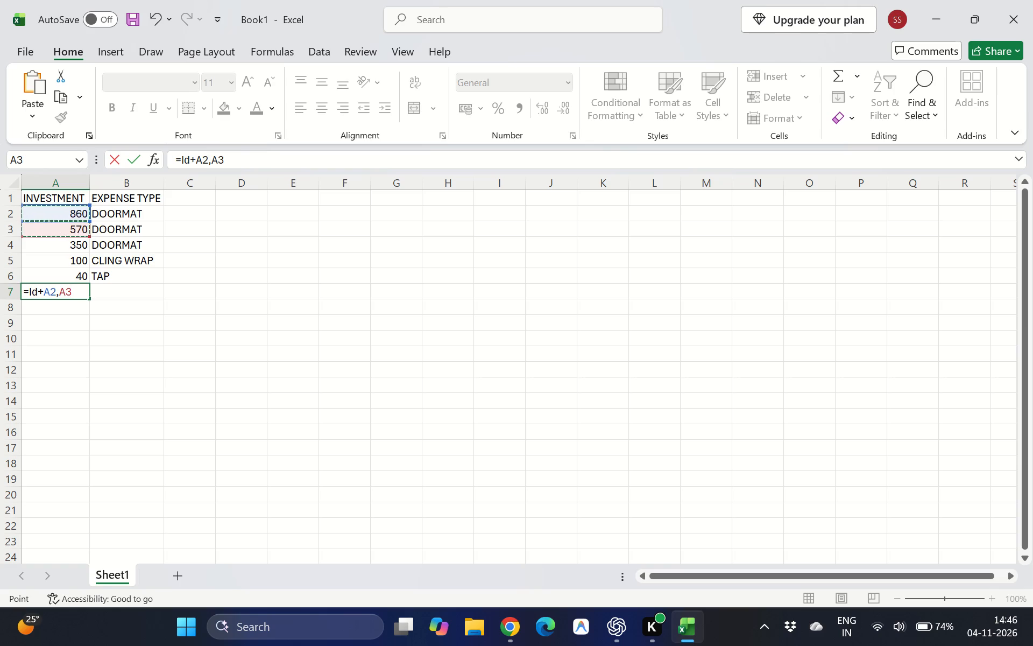
pyautogui.hotkey('ctrl', 'z')
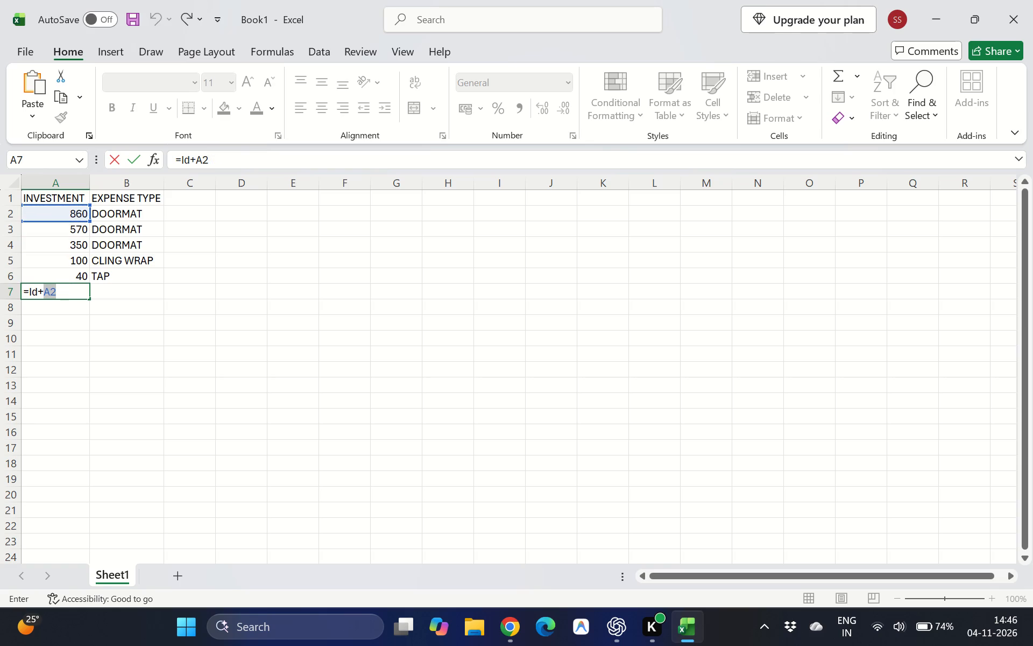
pyautogui.hotkey('shift', '+')
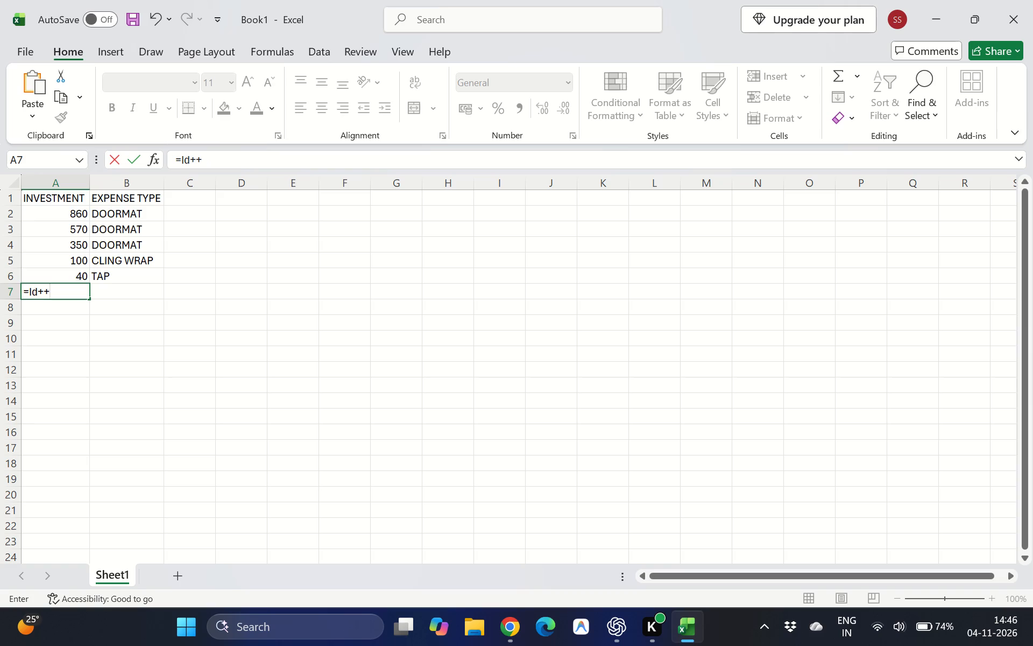
pyautogui.press('BackSpace')
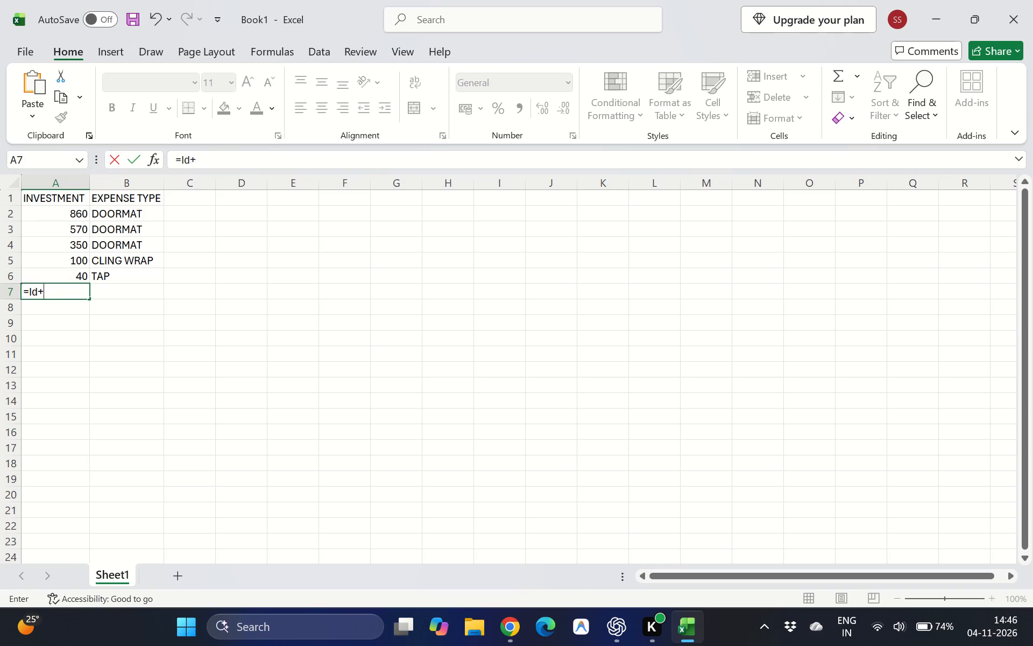
pyautogui.keyDown('ctrl'); pyautogui.click(62, 214); pyautogui.keyUp('ctrl')
pyautogui.click(63, 293)
# Append A3, A4, A5 and A6 with plus signs and enter the formula =Id+A2+A3+A4+A5+A6 in cell A7.
pyautogui.hotkey('shift', '+')
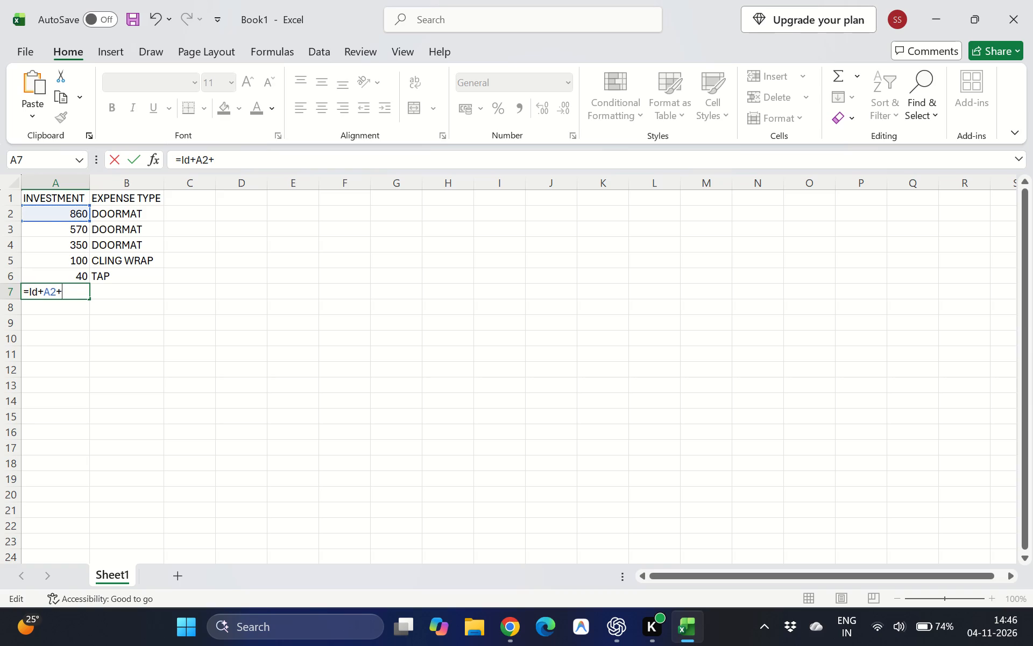
pyautogui.keyDown('ctrl'); pyautogui.click(48, 229); pyautogui.keyUp('ctrl')
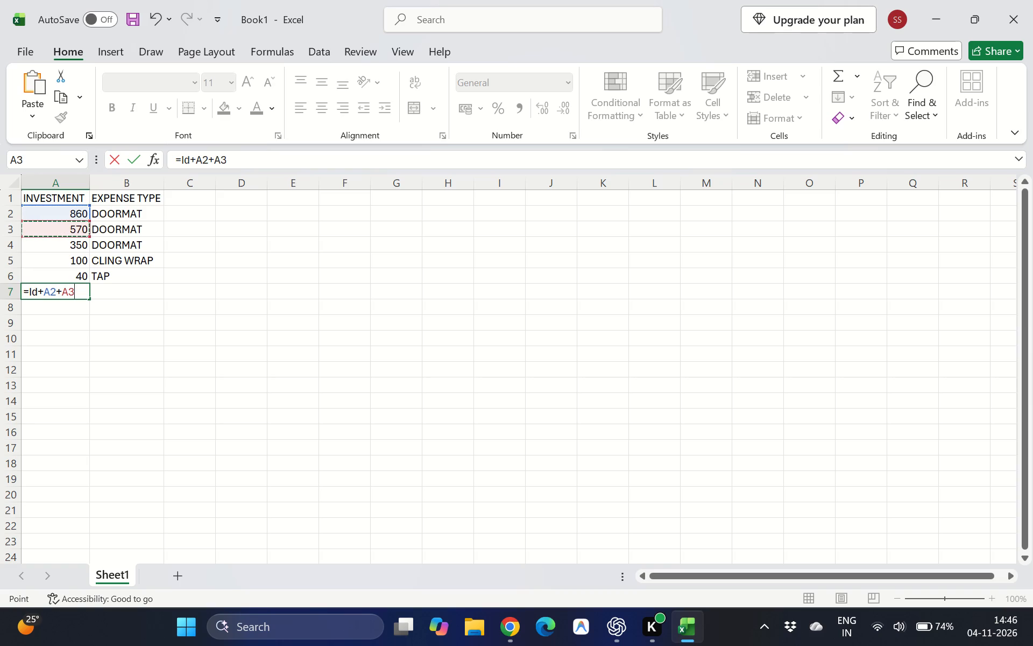
pyautogui.click(80, 290)
pyautogui.hotkey('shift', '+')
pyautogui.keyDown('ctrl'); pyautogui.click(52, 246); pyautogui.keyUp('ctrl')
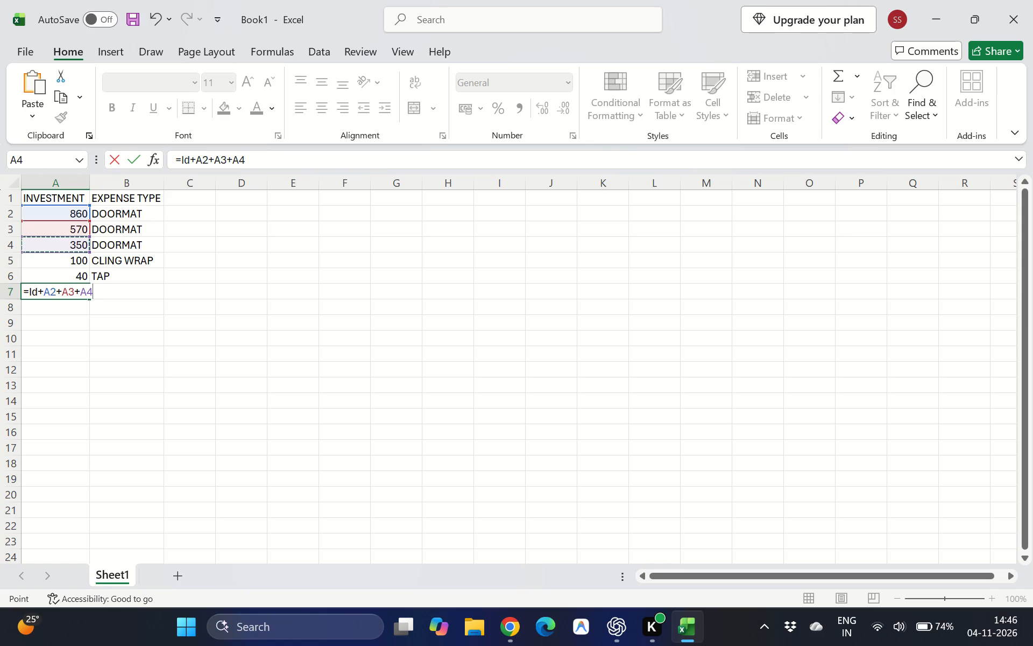
pyautogui.hotkey('shift', '+')
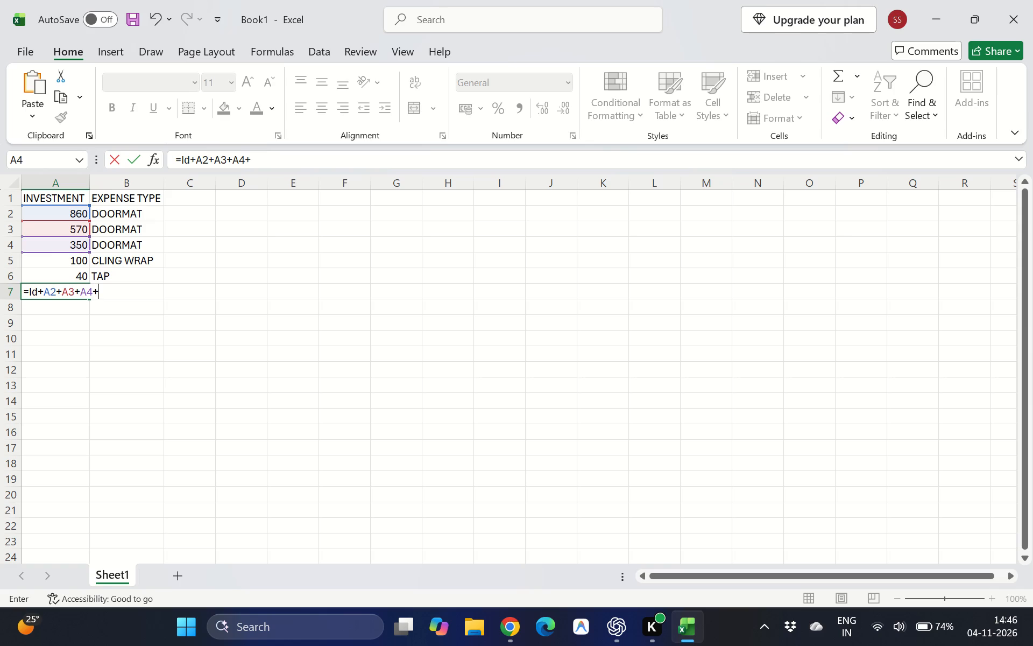
pyautogui.keyDown('ctrl'); pyautogui.click(63, 257); pyautogui.keyUp('ctrl')
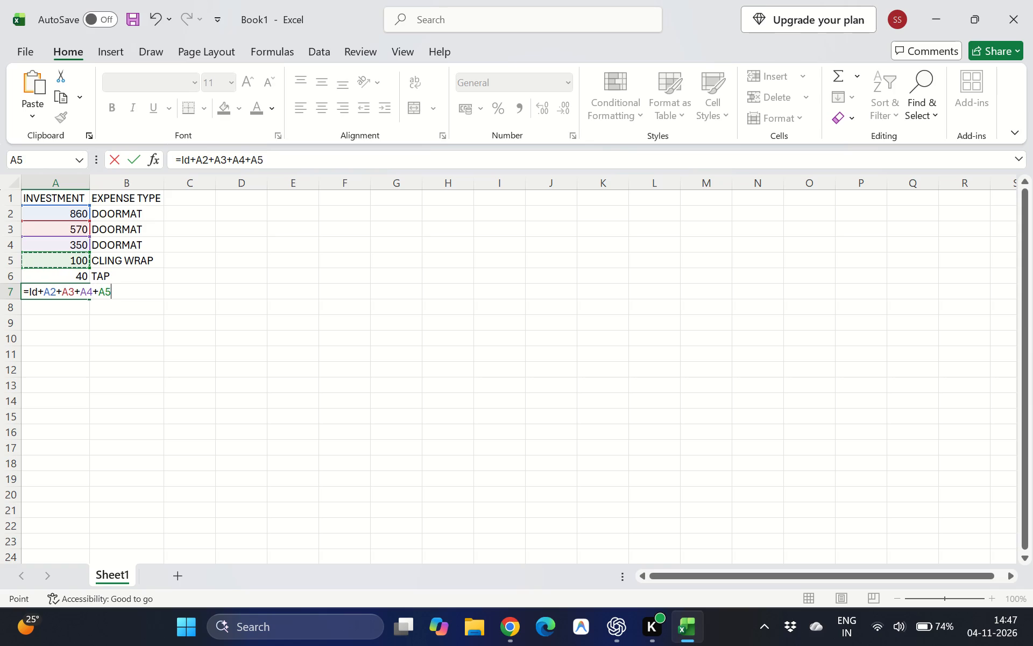
pyautogui.press('=')
pyautogui.press('BackSpace')
pyautogui.hotkey('shift', '+')
pyautogui.press('Down')
pyautogui.press('Up')
pyautogui.press('Up')
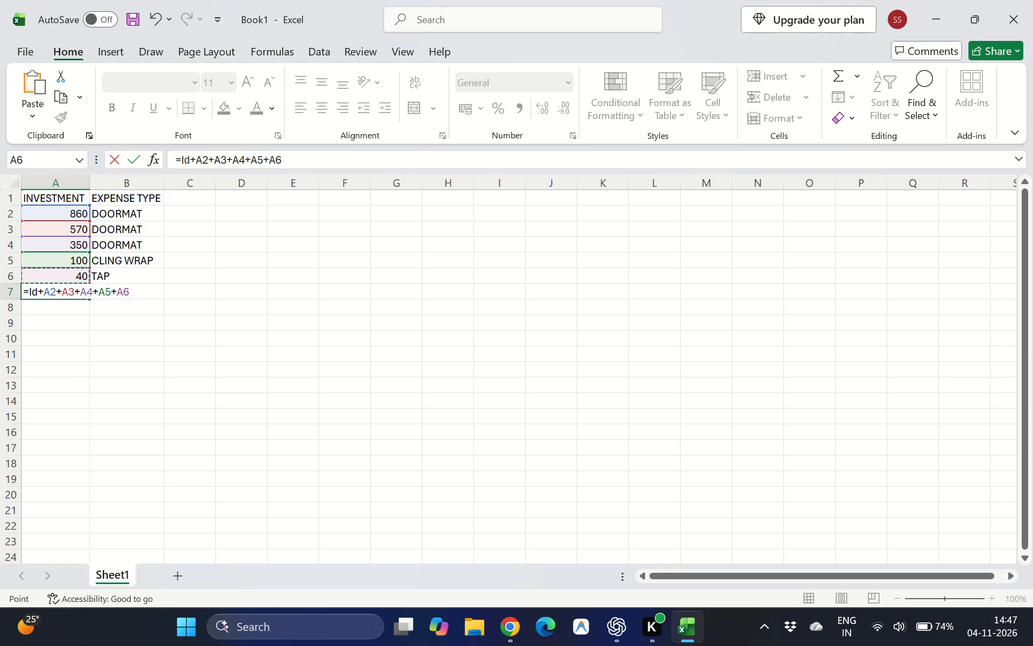
pyautogui.press('Return')
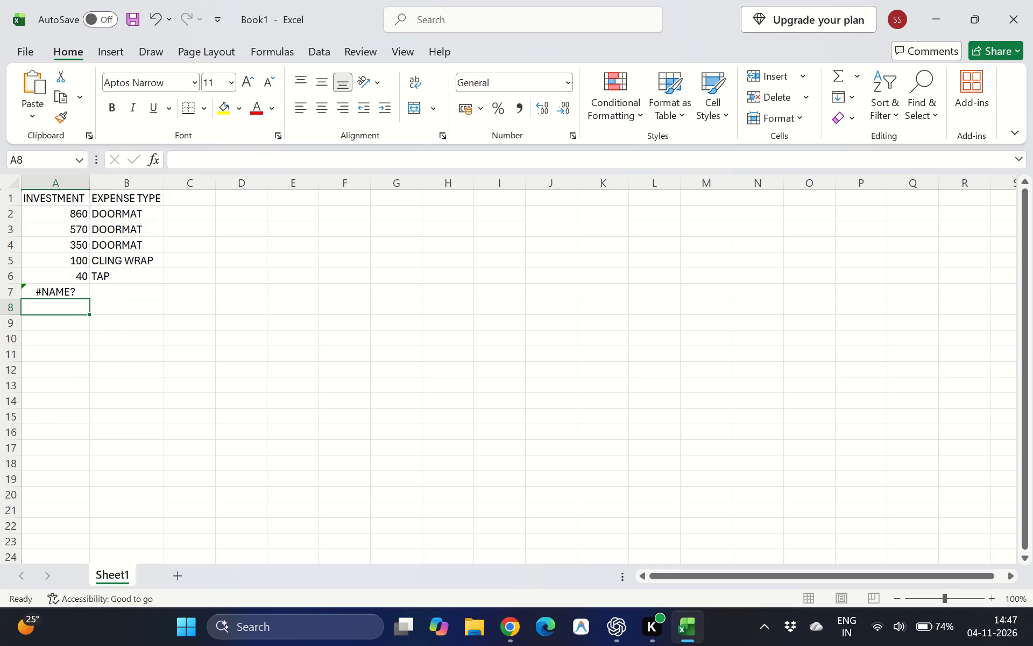
pyautogui.click(65, 298)
pyautogui.doubleClick(61, 287)
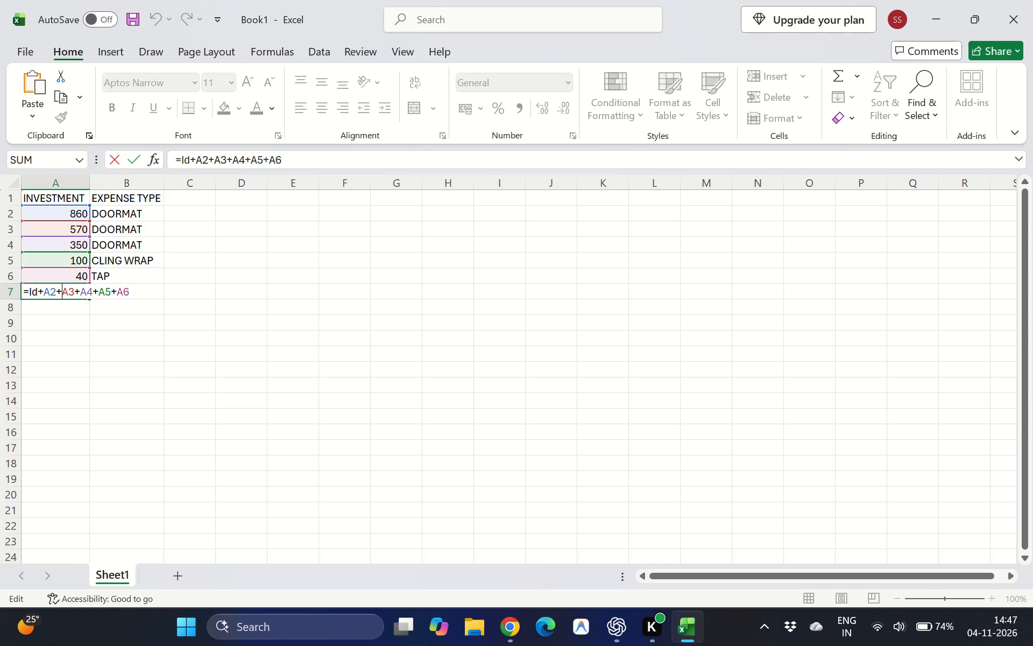
pyautogui.moveTo(287, 163); pyautogui.dragTo(171, 162)
pyautogui.hotkey('ctrl', 'c')
pyautogui.hotkey('ctrl', 'c')
pyautogui.hotkey('alt', 'Tab')
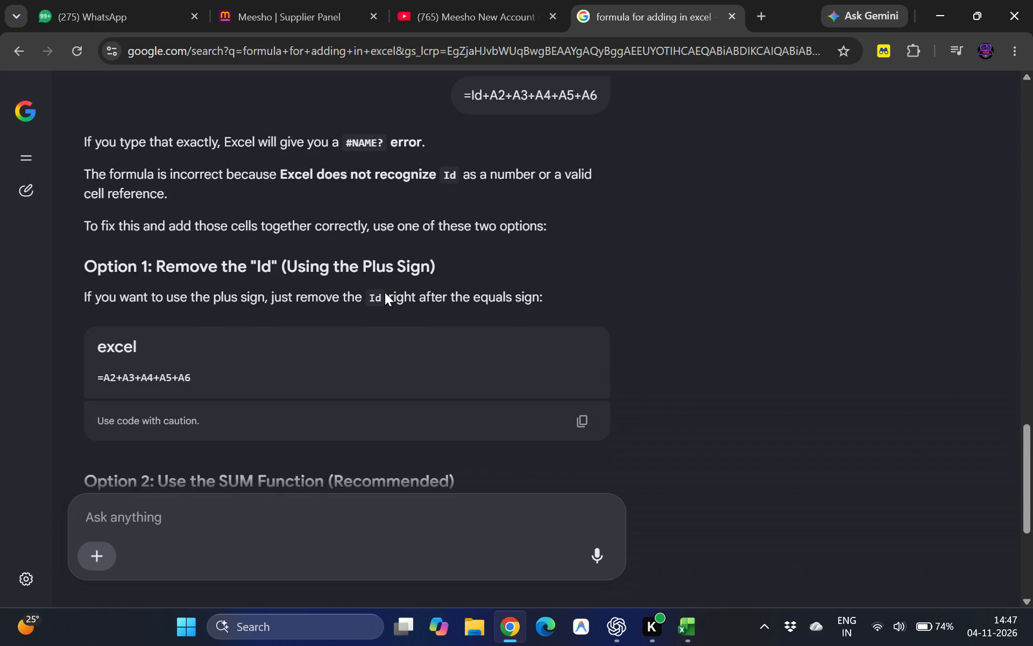
pyautogui.scroll(-2, 385, 292)
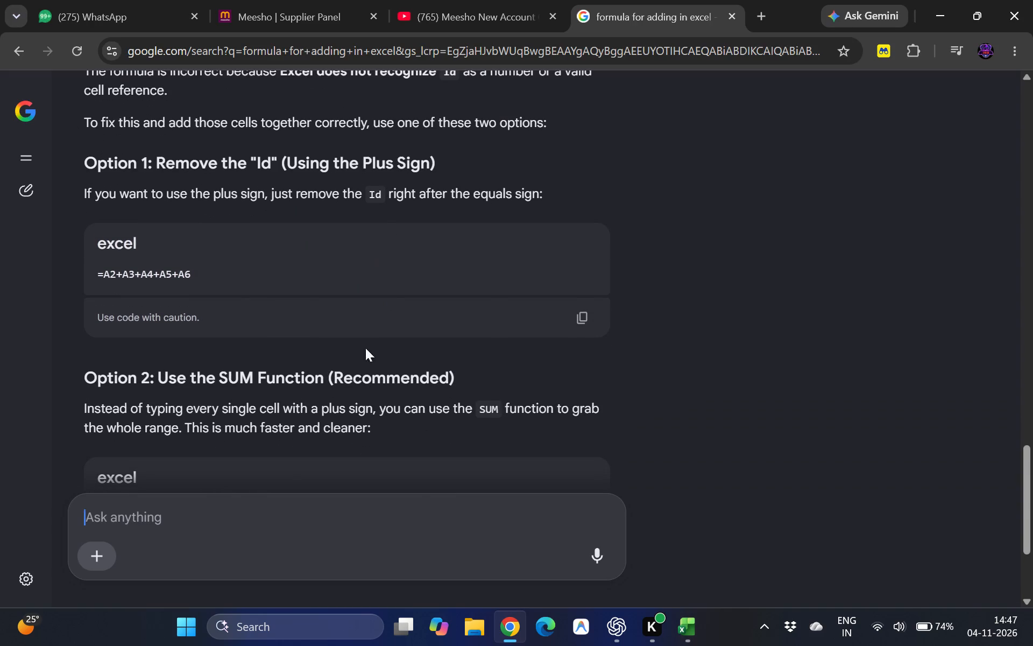
pyautogui.scroll(-2, 334, 349)
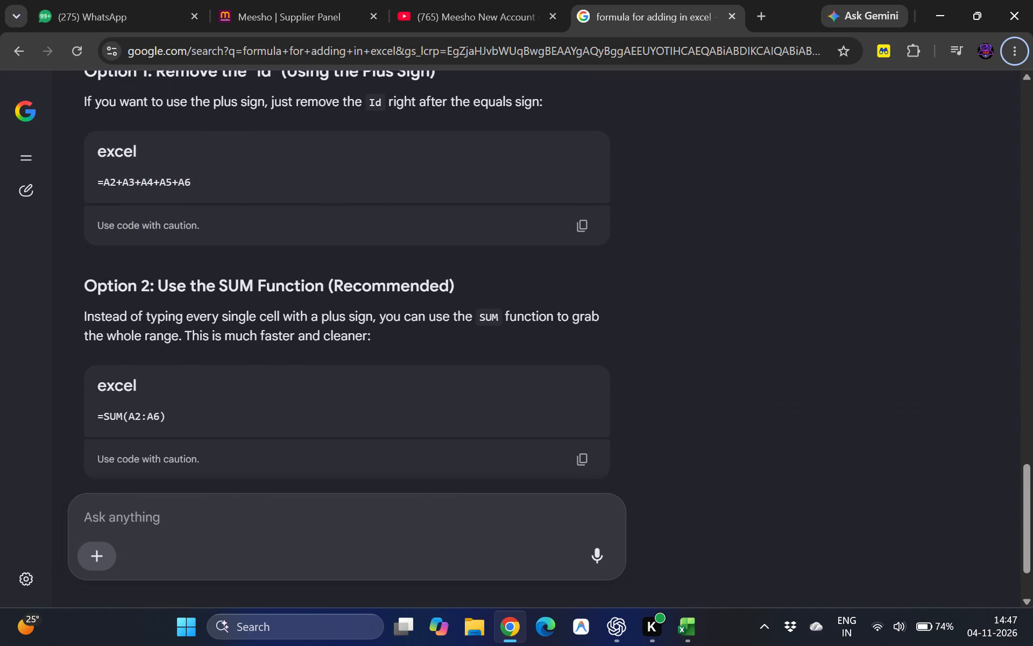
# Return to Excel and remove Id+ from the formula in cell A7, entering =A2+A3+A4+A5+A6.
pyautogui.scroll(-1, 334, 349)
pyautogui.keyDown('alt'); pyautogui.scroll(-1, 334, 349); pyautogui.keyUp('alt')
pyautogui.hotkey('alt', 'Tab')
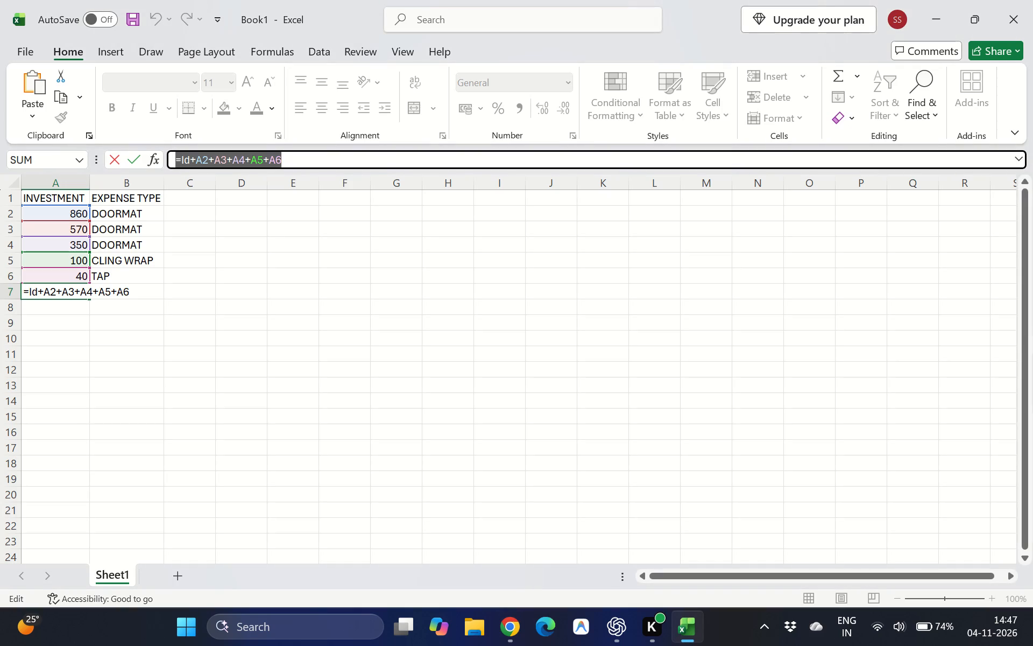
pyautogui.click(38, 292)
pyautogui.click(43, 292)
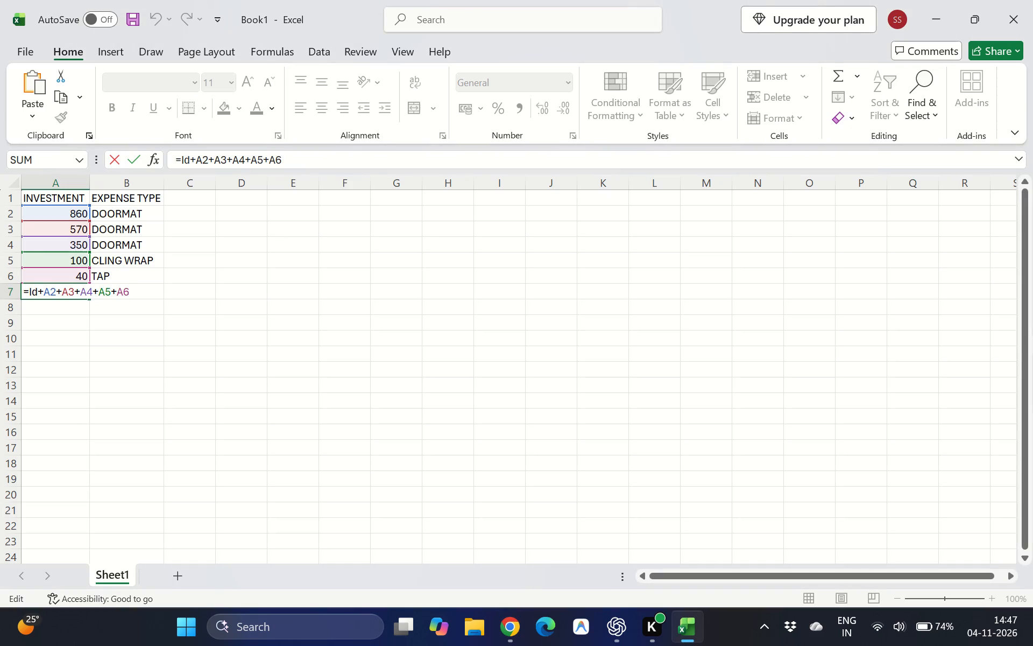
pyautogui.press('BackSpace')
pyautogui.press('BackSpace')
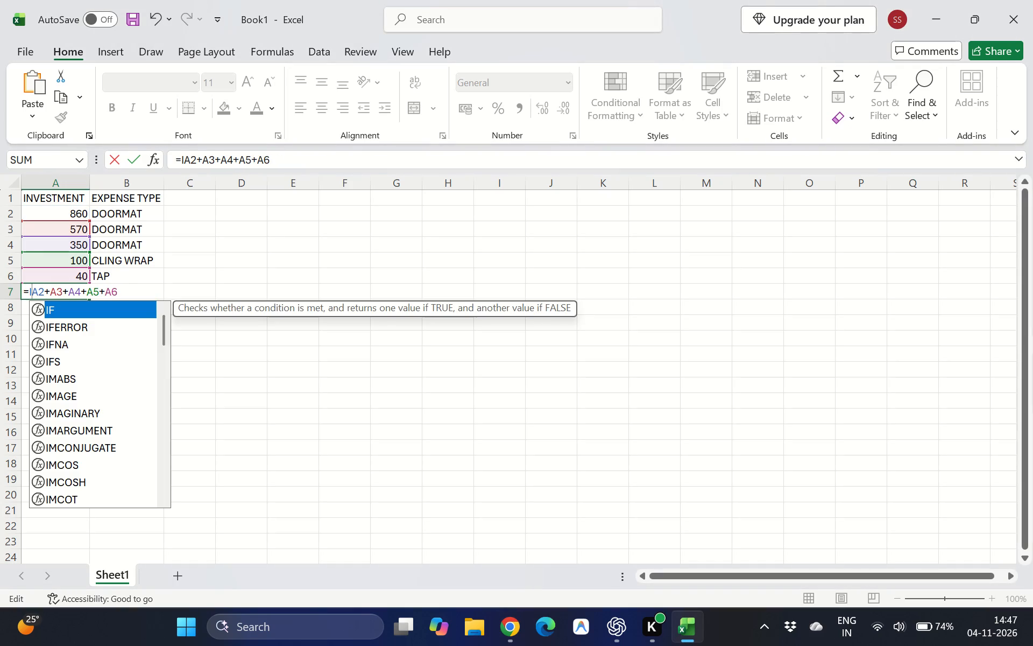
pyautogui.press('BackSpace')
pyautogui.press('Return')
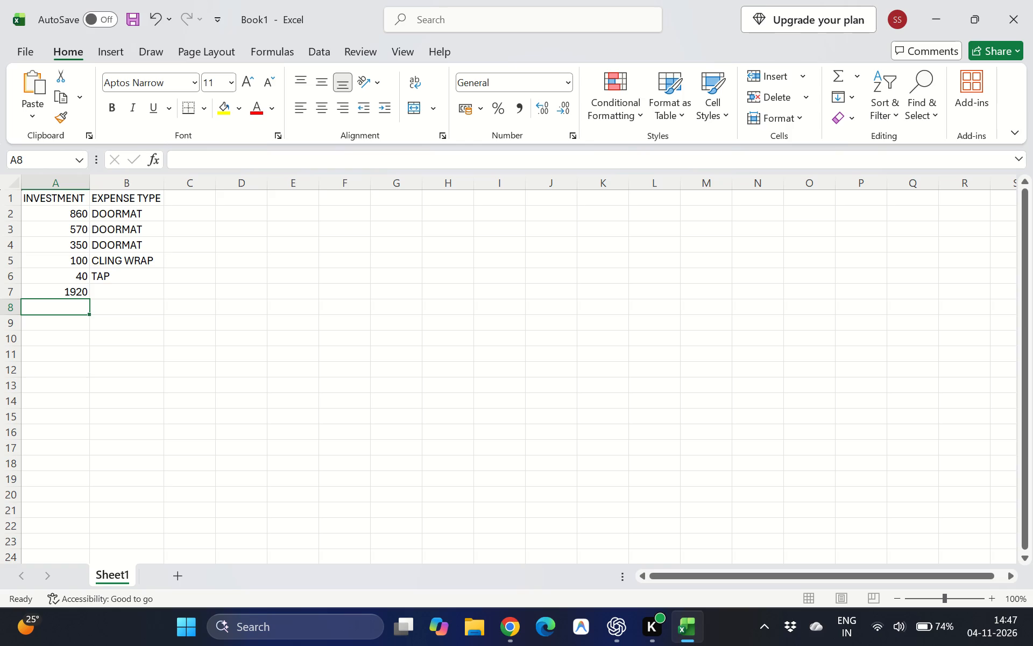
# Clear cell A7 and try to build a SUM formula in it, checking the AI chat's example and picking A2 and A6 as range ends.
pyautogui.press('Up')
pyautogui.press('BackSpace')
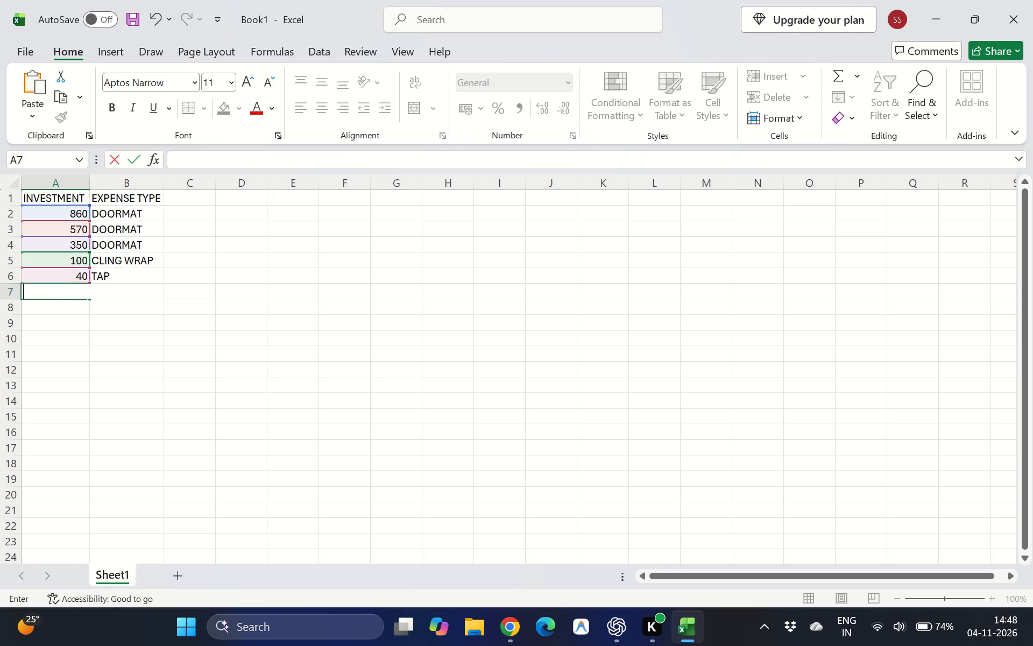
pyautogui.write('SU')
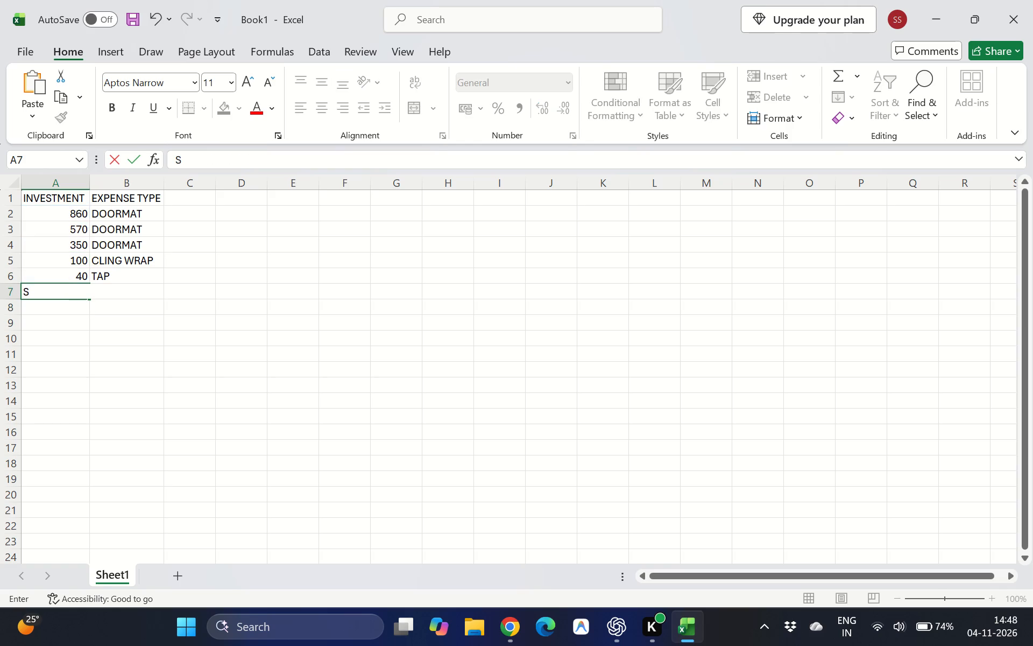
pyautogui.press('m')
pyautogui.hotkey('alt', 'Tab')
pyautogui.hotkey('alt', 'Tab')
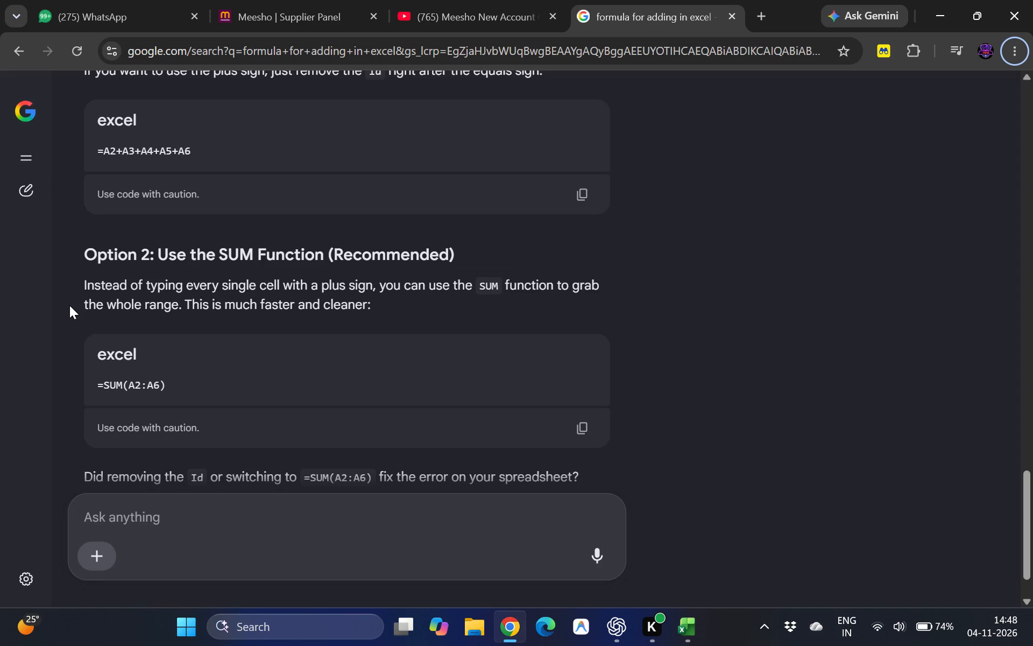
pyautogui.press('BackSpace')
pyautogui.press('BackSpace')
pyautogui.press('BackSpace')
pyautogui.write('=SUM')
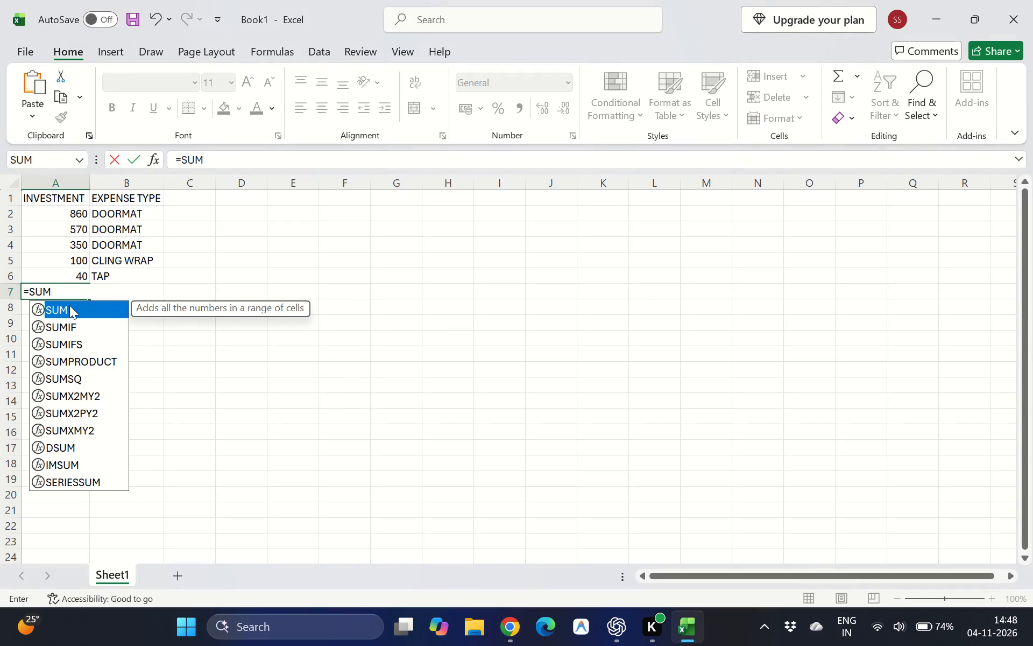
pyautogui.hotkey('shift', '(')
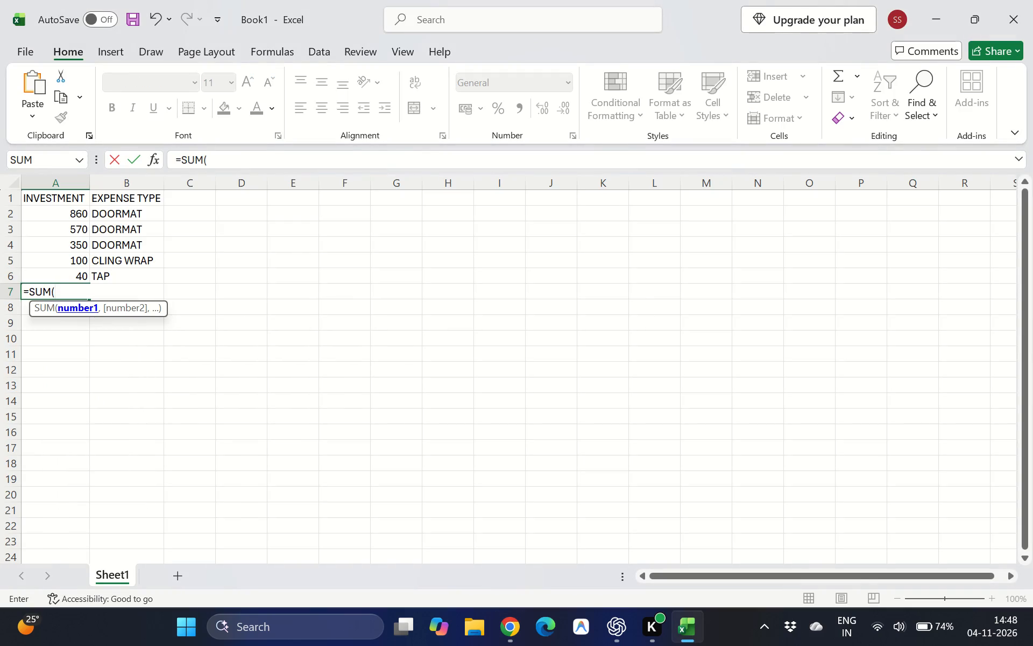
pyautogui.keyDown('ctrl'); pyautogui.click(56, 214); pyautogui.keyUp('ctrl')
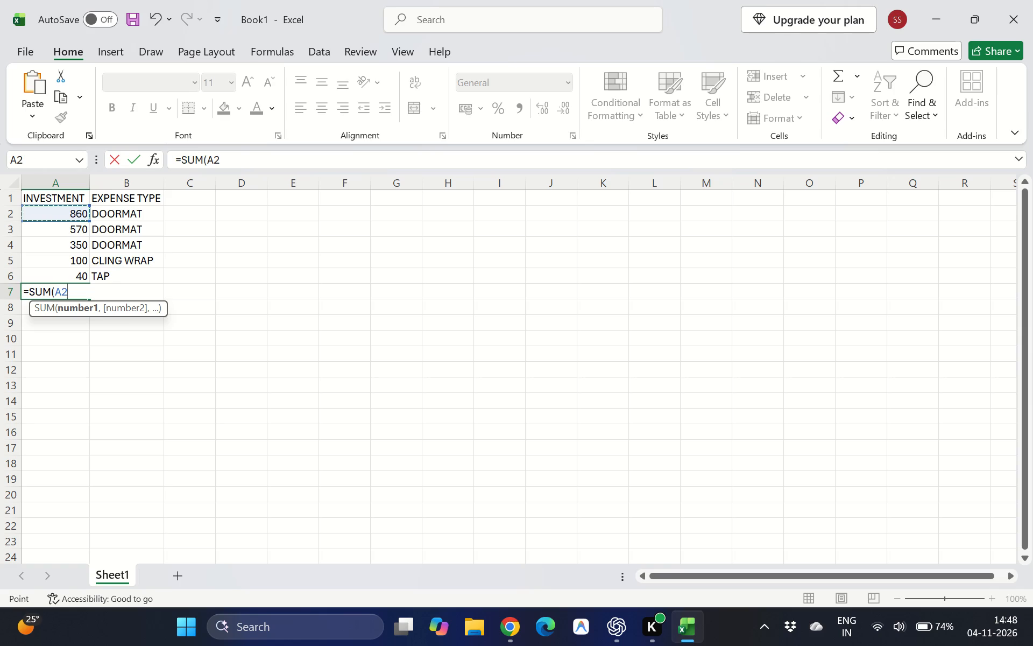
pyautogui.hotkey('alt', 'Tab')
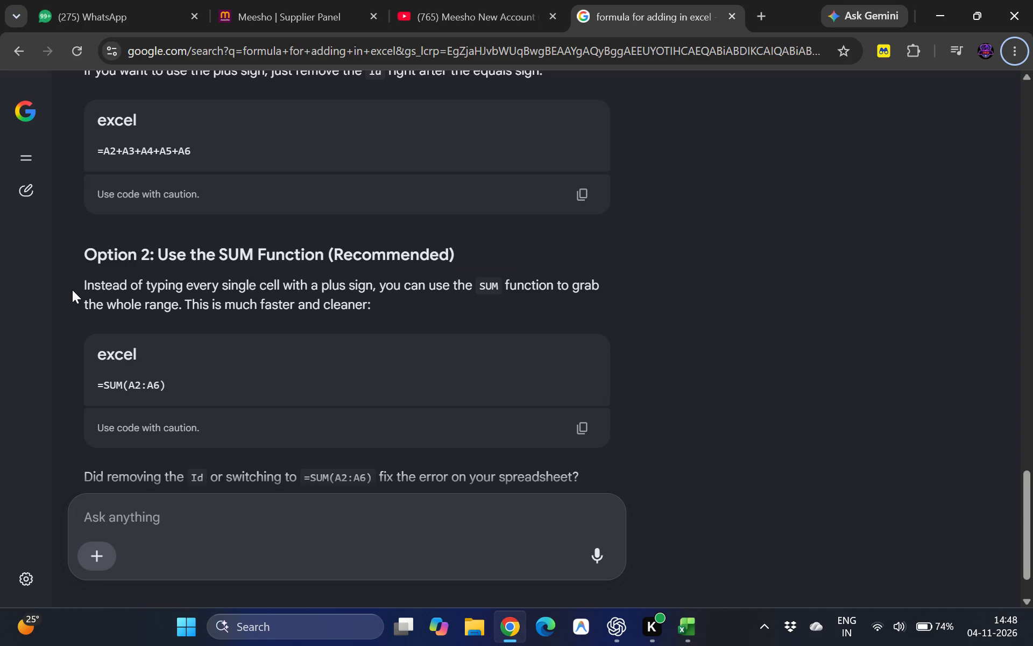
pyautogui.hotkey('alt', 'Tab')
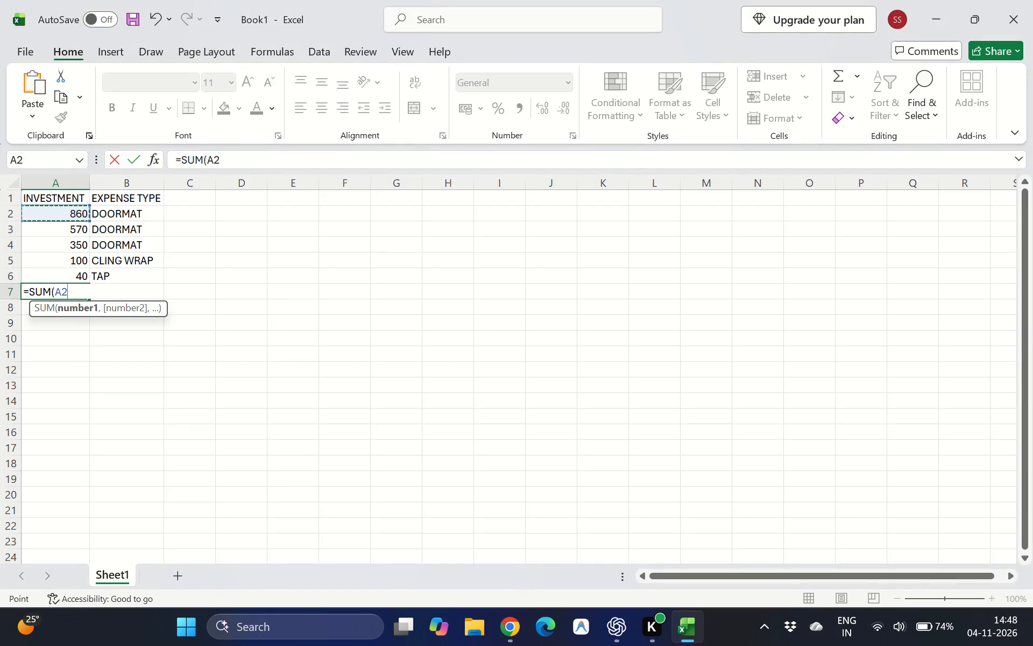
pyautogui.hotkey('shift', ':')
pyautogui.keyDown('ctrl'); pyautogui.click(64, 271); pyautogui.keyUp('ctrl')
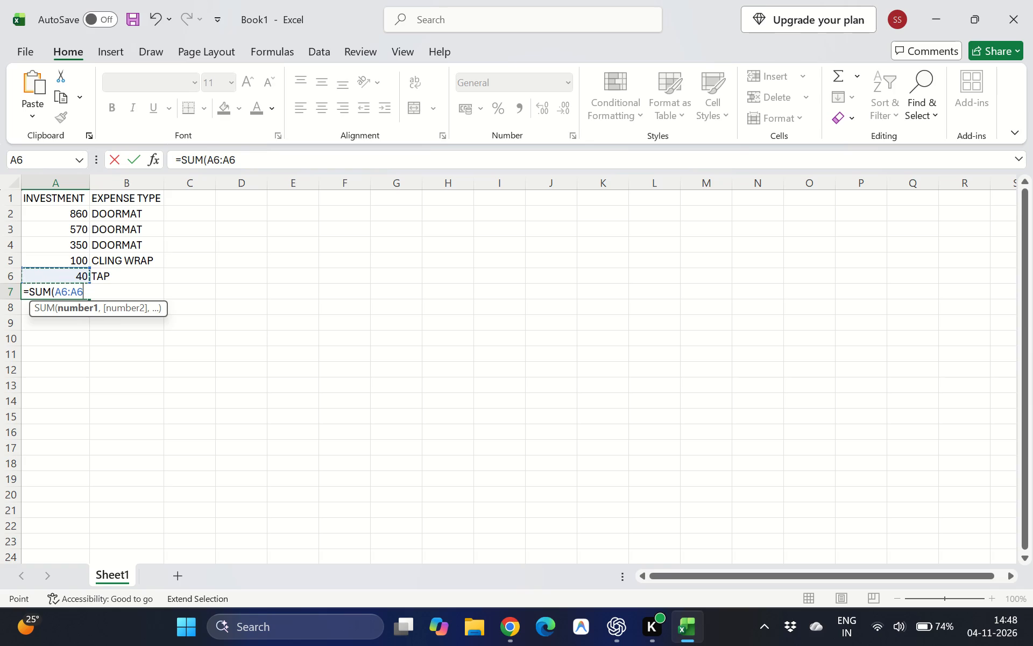
# Copy the suggested formula =SUM(A2:A6) from the AI chat in Chrome and enter it in Excel cell A7, replacing the partial formula.
pyautogui.hotkey('alt', 'Tab')
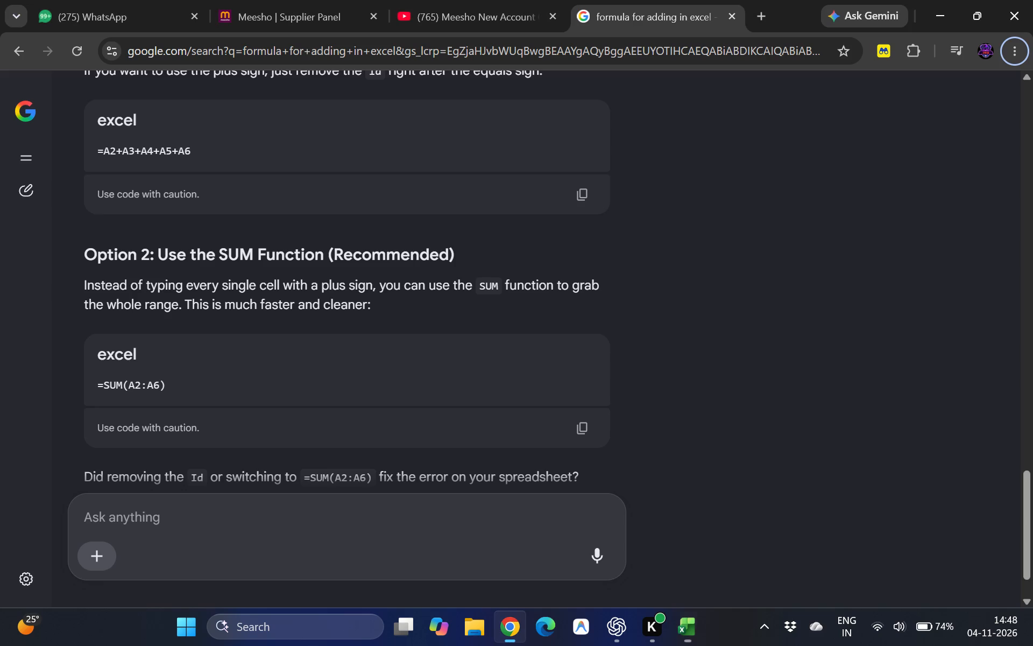
pyautogui.scroll(-1, 135, 326)
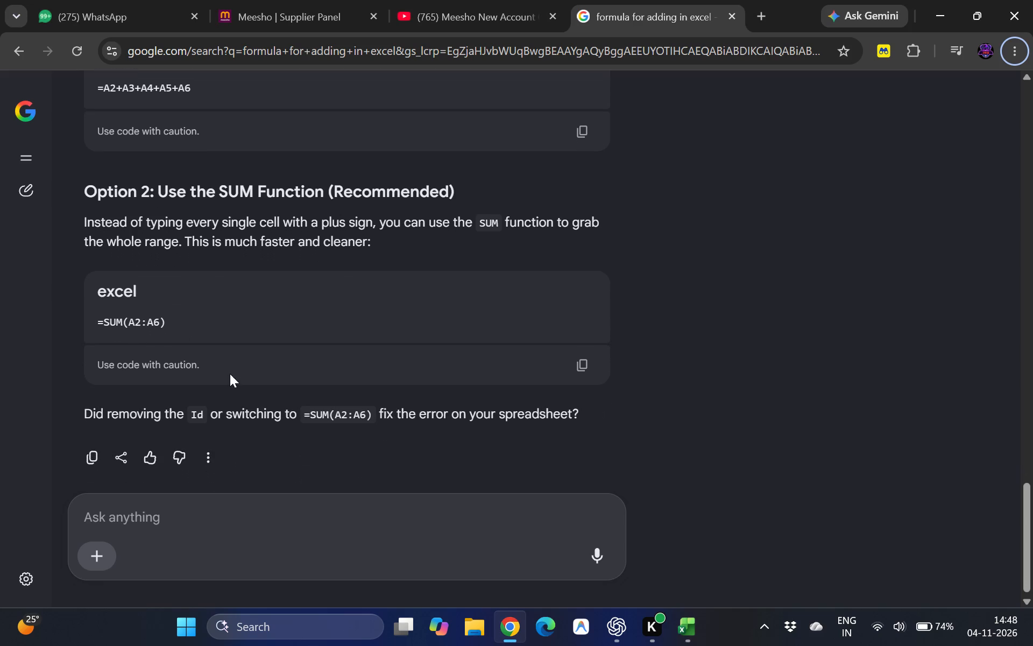
pyautogui.click(581, 362)
pyautogui.hotkey('alt', 'Tab')
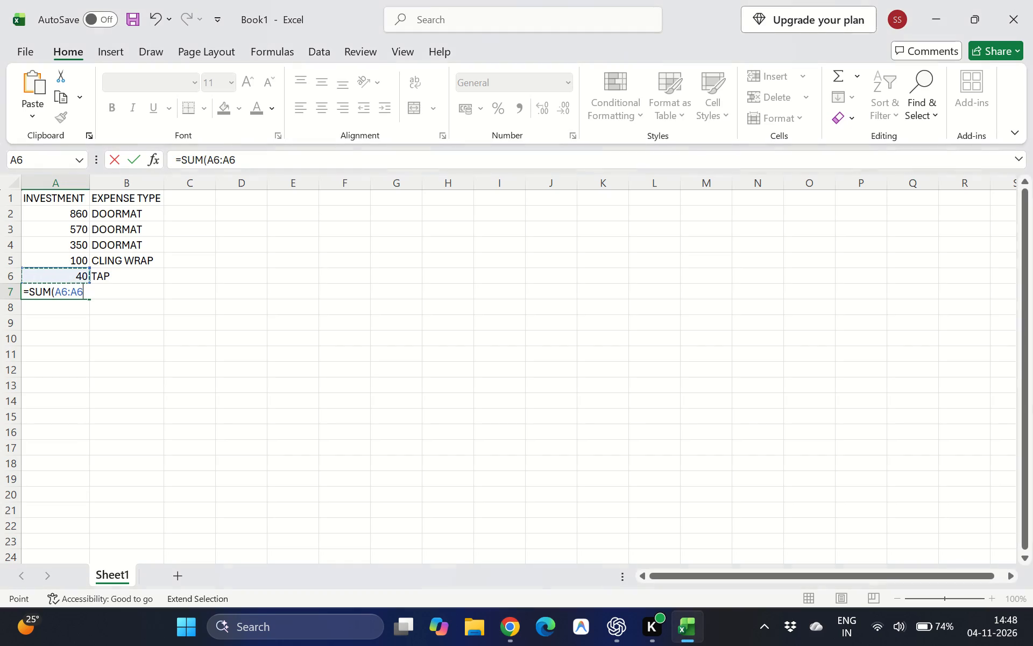
pyautogui.click(60, 298)
pyautogui.hotkey('ctrl', 'a')
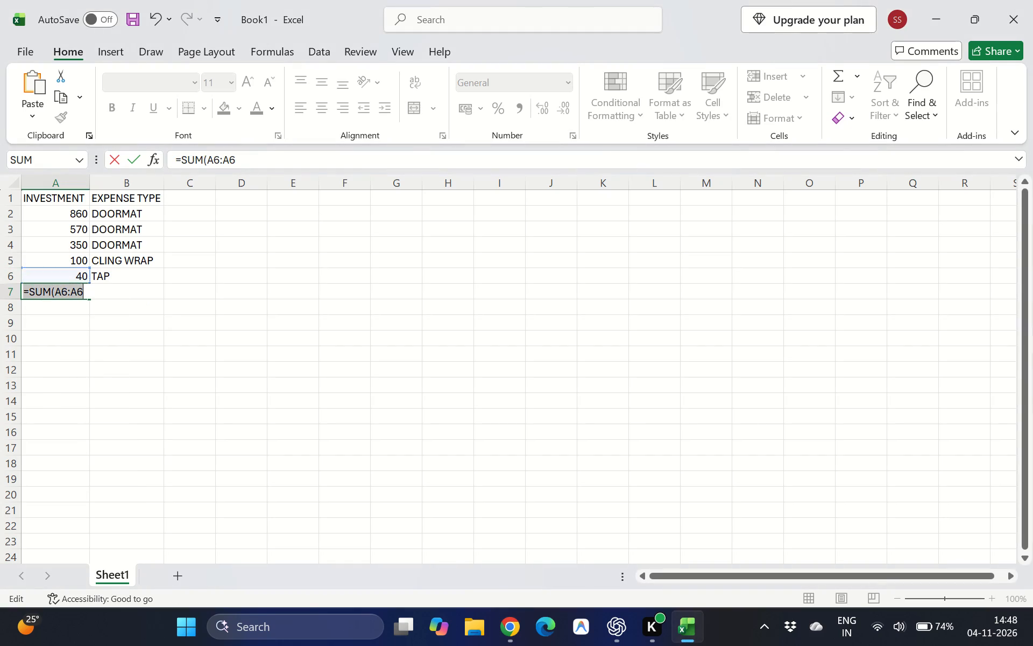
pyautogui.hotkey('ctrl', 'v')
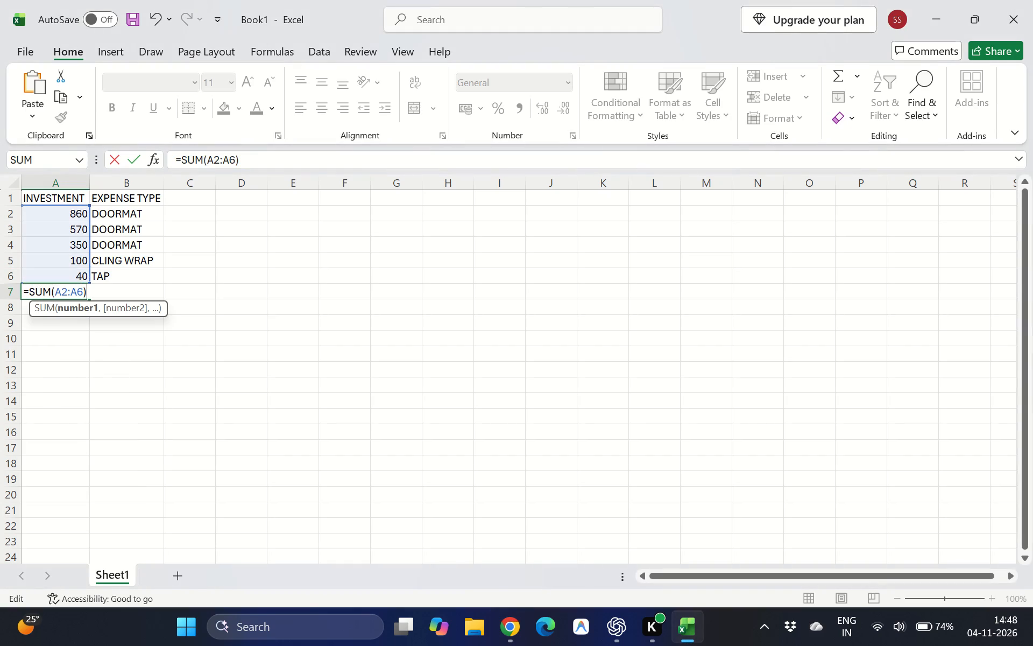
pyautogui.press('Return')
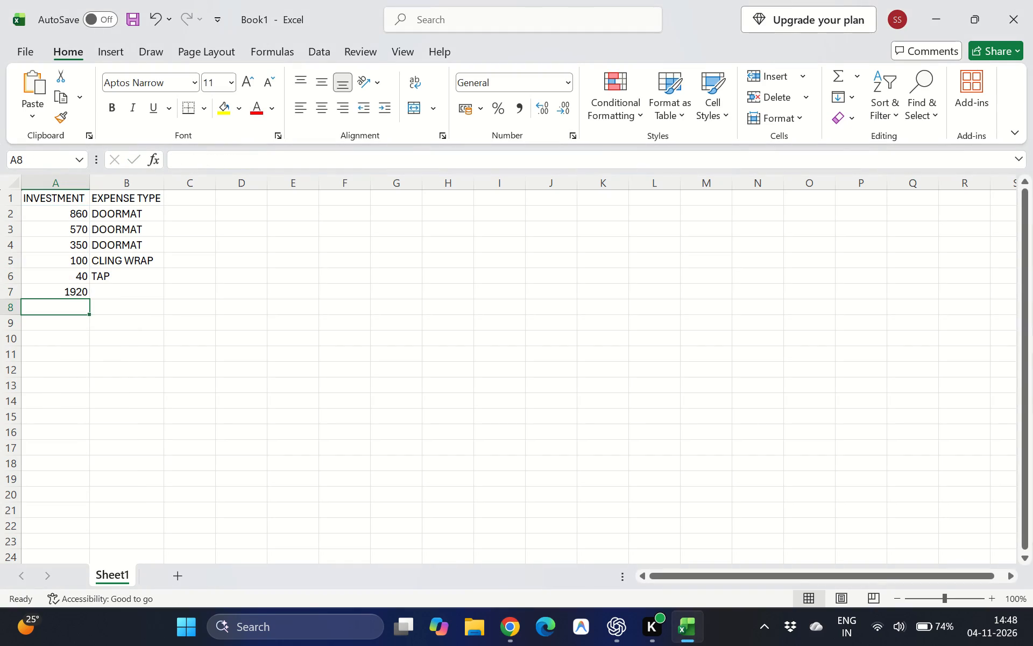
# Highlight the investment total in cell A7 with a yellow fill.
pyautogui.click(56, 287)
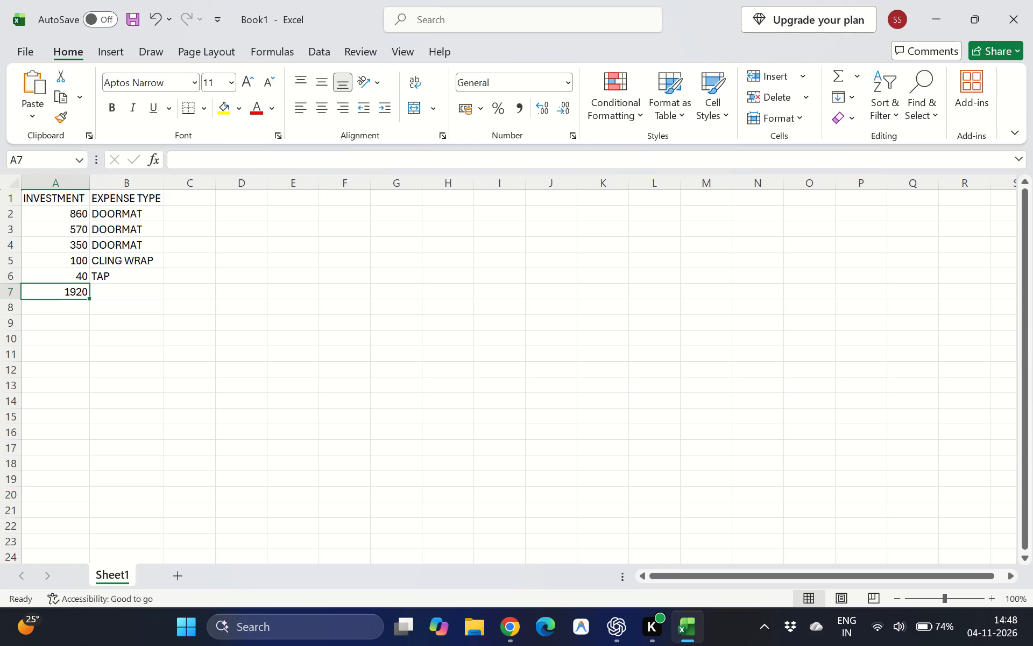
pyautogui.click(54, 338)
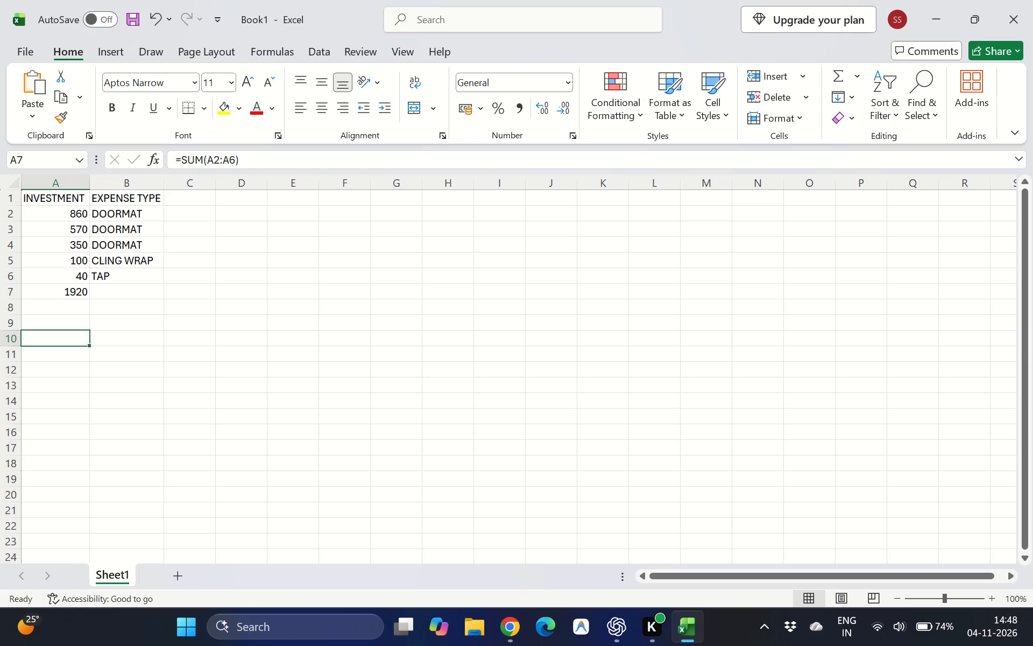
pyautogui.click(34, 296)
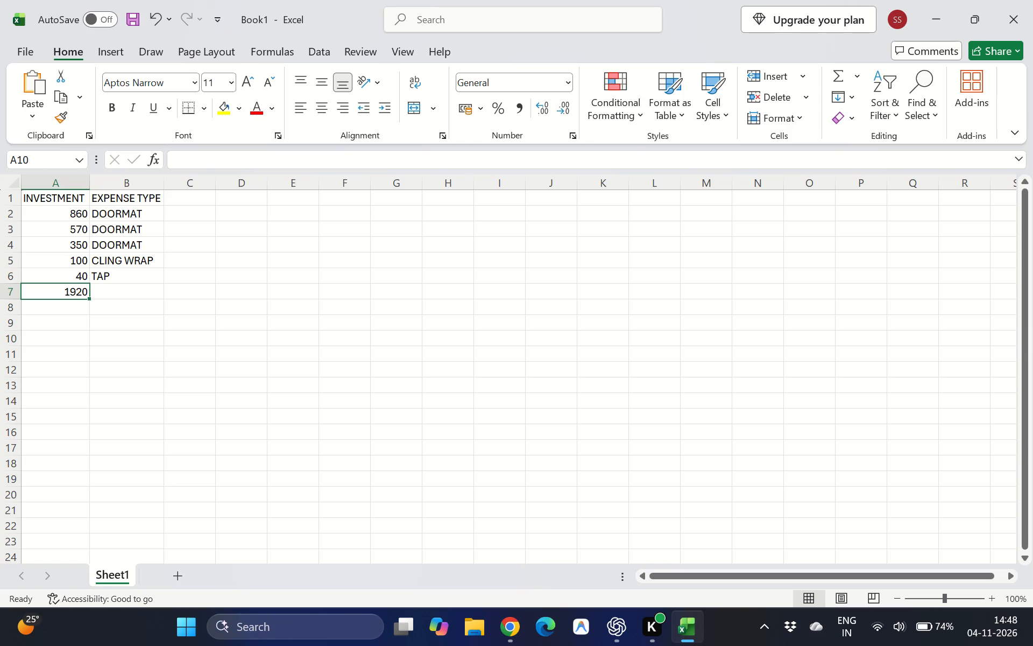
pyautogui.click(218, 110)
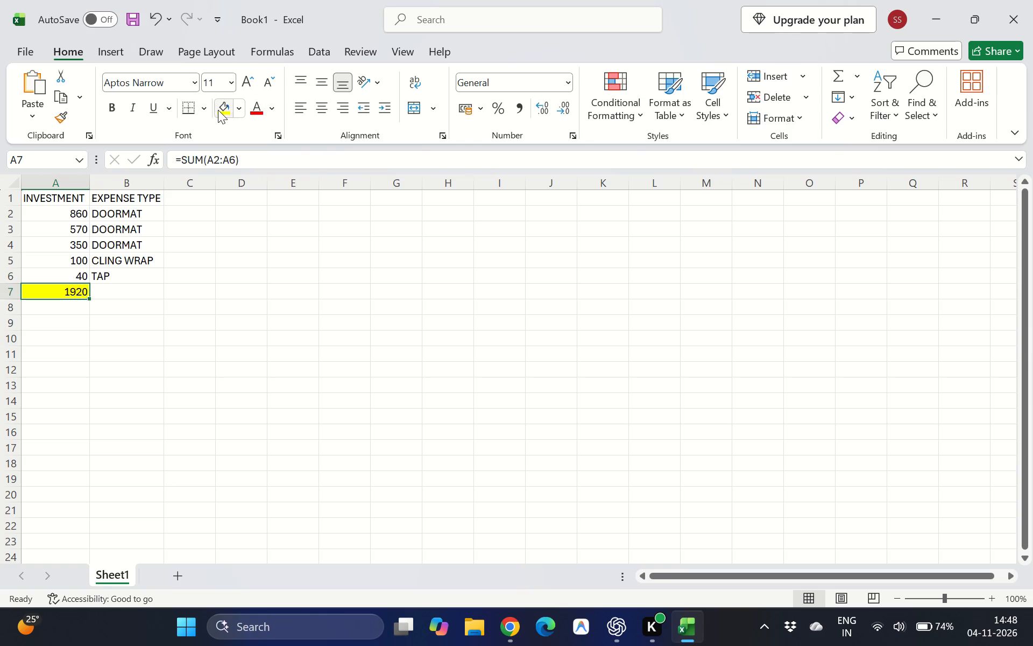
pyautogui.click(231, 299)
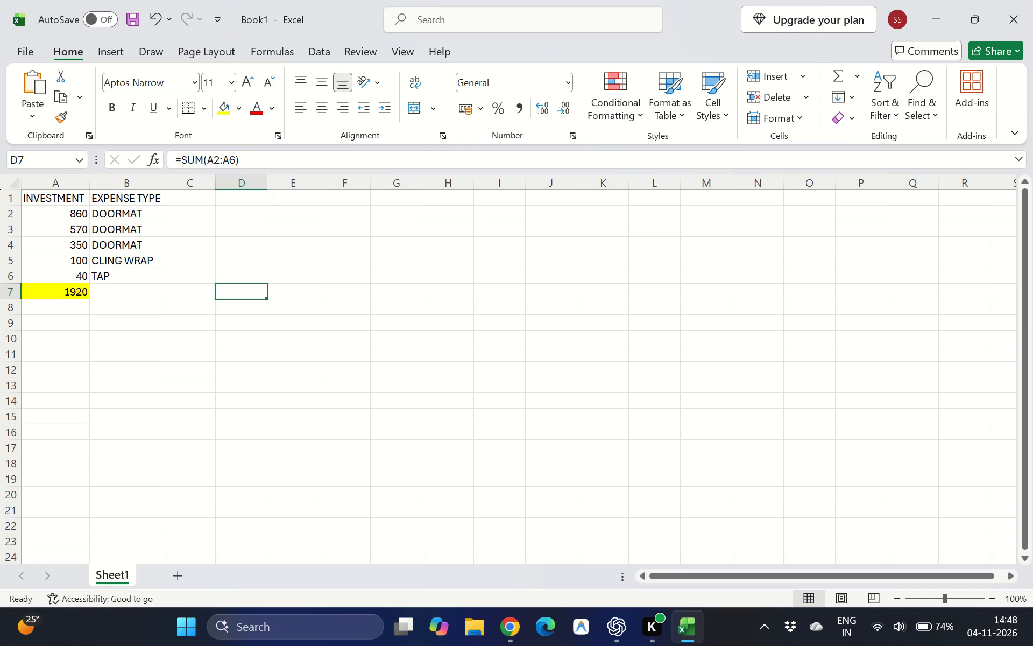
# Enter the column heading SELLING in cell C1, next to EXPENSE TYPE.
pyautogui.click(194, 202)
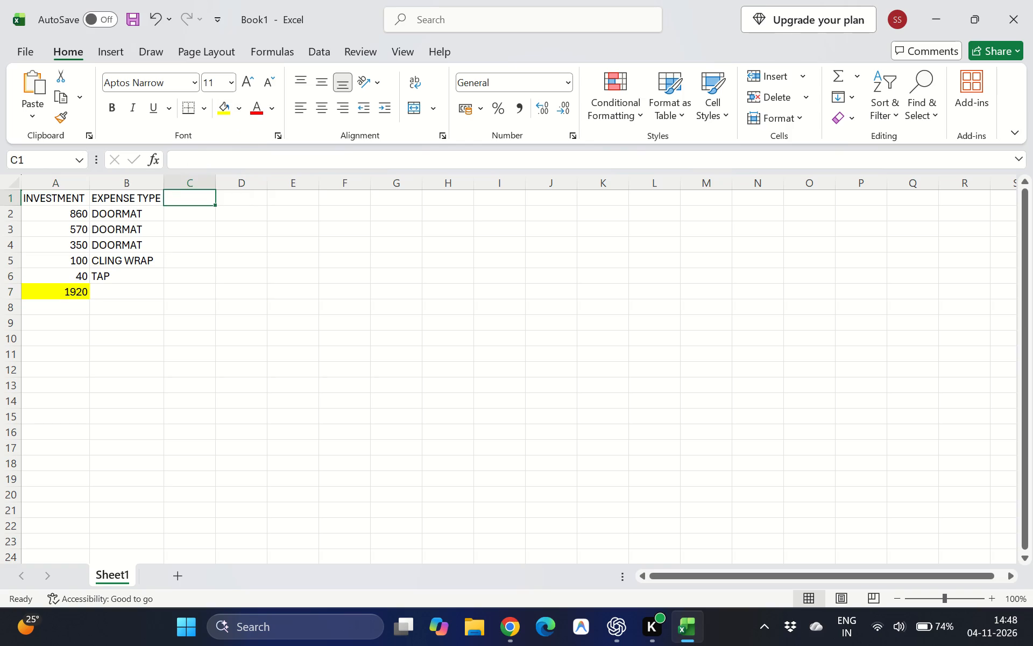
pyautogui.write('SE')
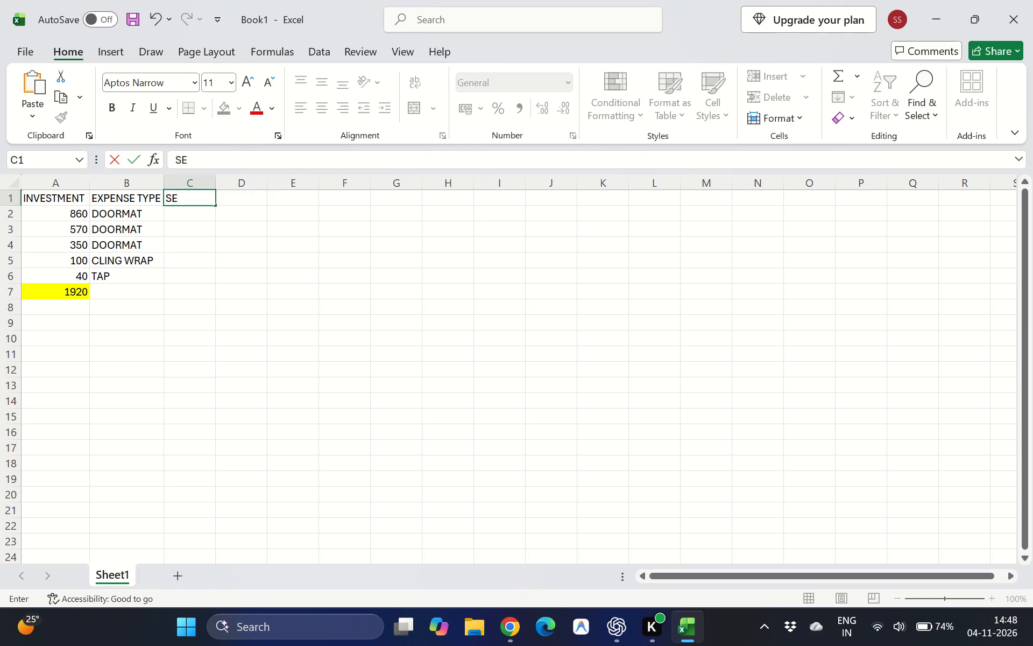
pyautogui.write('ELING')
pyautogui.hotkey('shift', 'BackSpace')
pyautogui.hotkey('shift', 'BackSpace')
pyautogui.hotkey('shift', 'BackSpace')
pyautogui.hotkey('shift', 'BackSpace')
pyautogui.hotkey('shift', 'BackSpace')
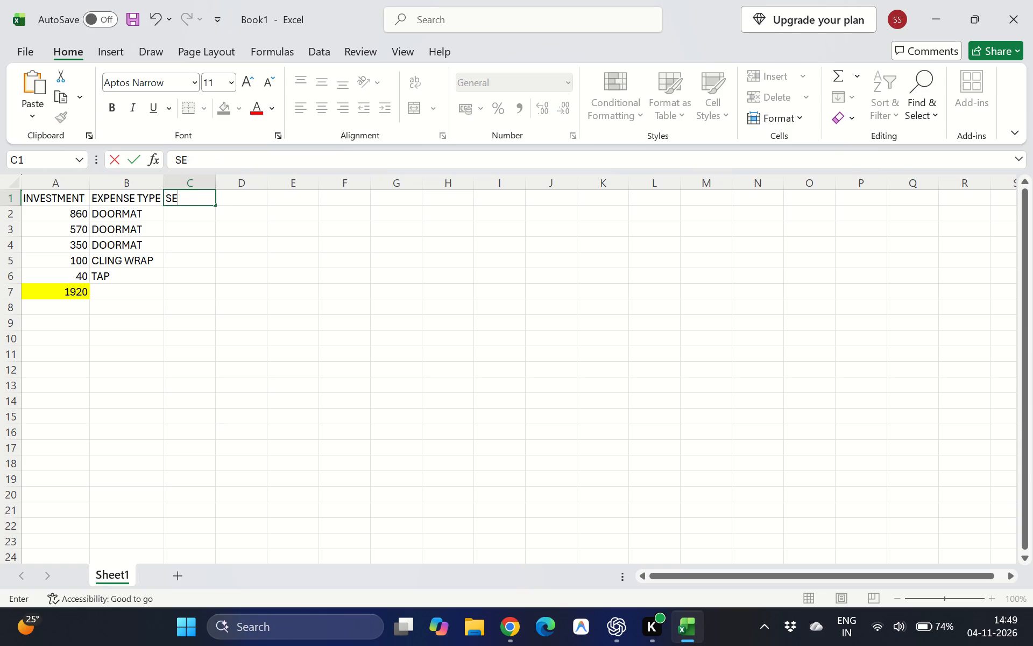
pyautogui.write('LLING')
pyautogui.press('Return')
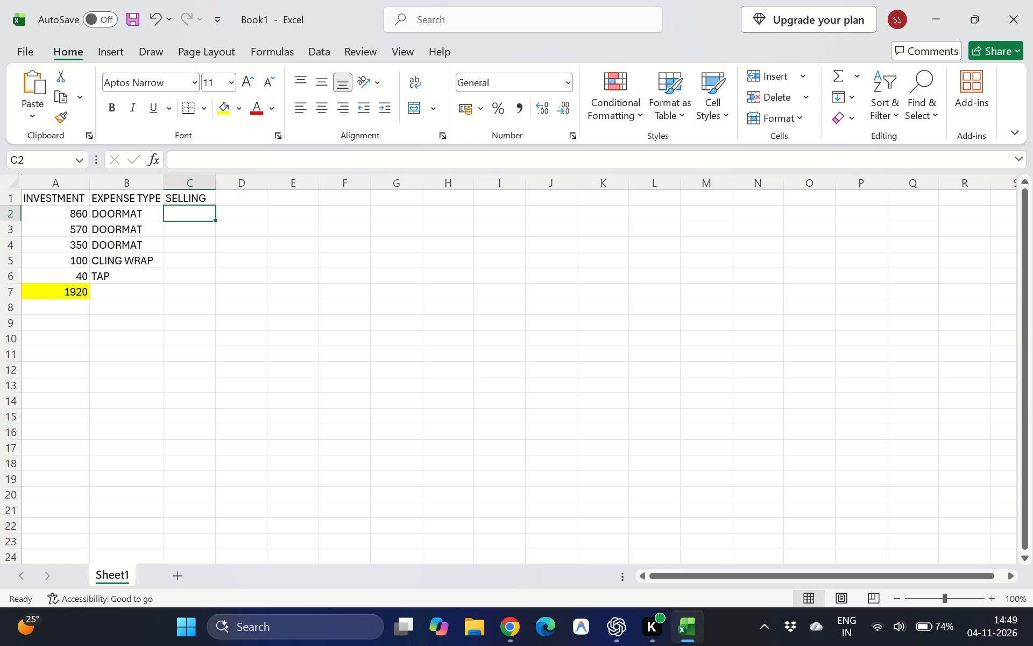
# Enter 150 in cell C2 as the first selling amount.
pyautogui.write('150')
pyautogui.press('Return')
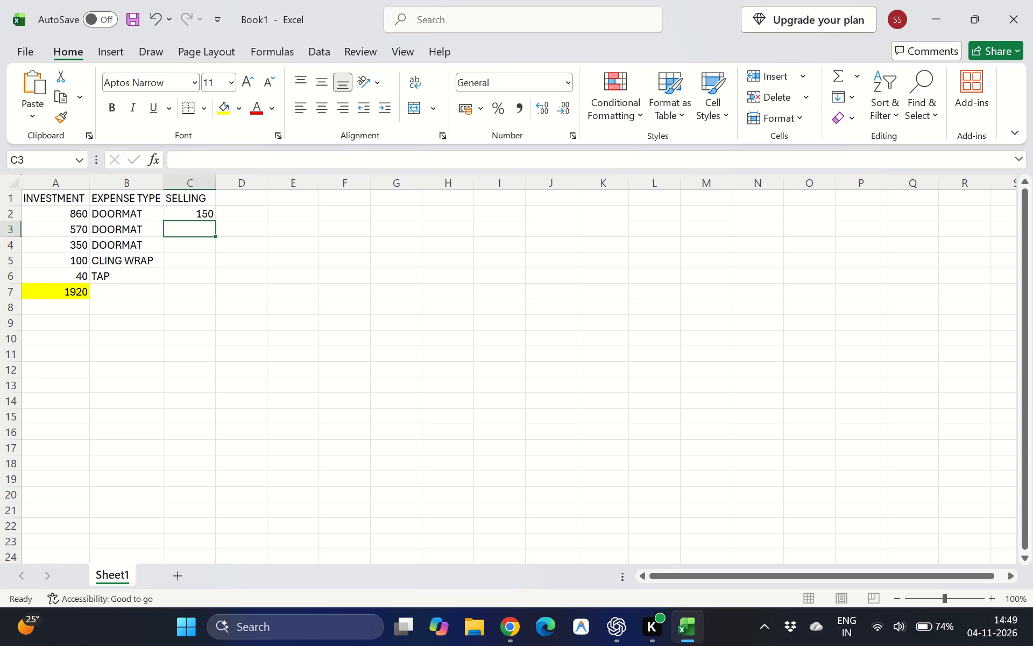
# Switch to the Meesho Supplier Panel in Chrome, reload the Orders page and review the pending and shipped orders.
pyautogui.hotkey('alt', 'Tab')
pyautogui.hotkey('alt', 'Tab')
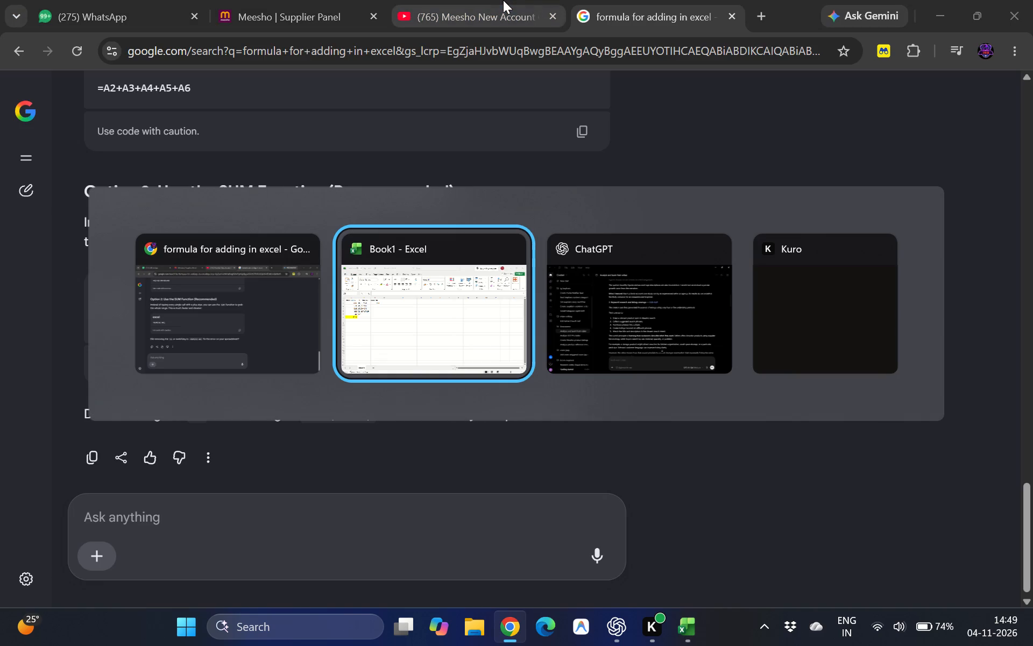
pyautogui.hotkey('alt', 'Left')
pyautogui.click(275, 0)
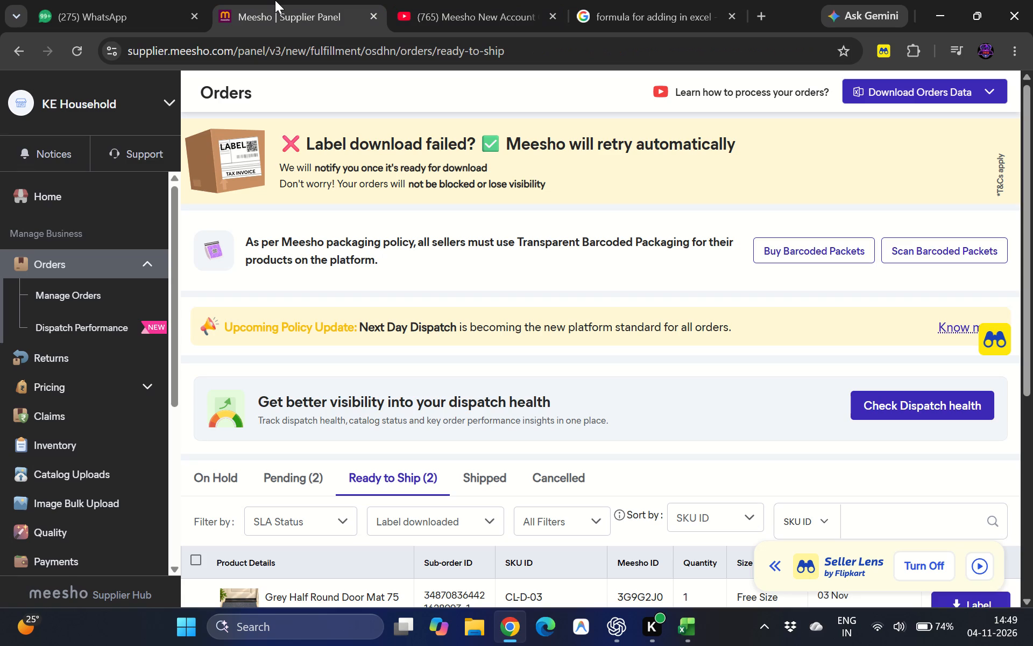
pyautogui.click(79, 51)
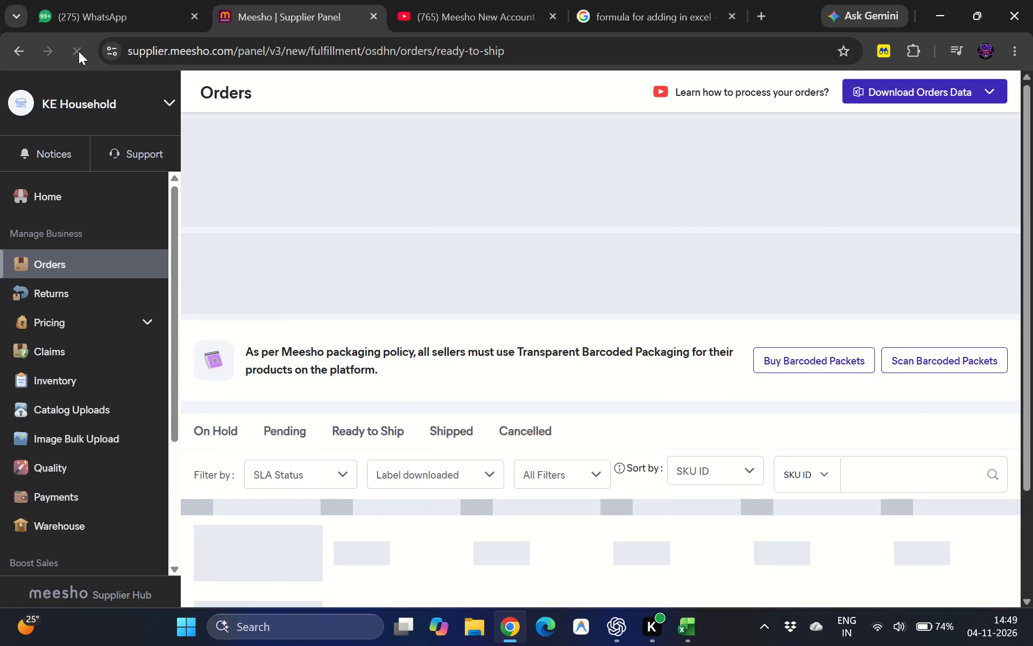
pyautogui.scroll(-1, 389, 455)
pyautogui.click(300, 359)
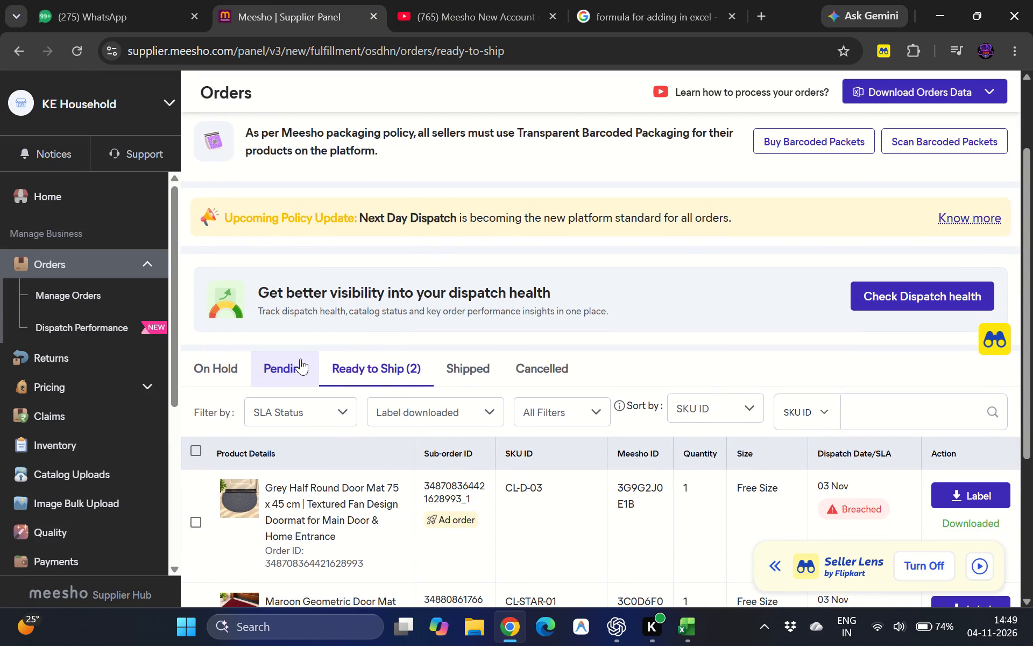
pyautogui.scroll(-3, 520, 419)
pyautogui.click(492, 257)
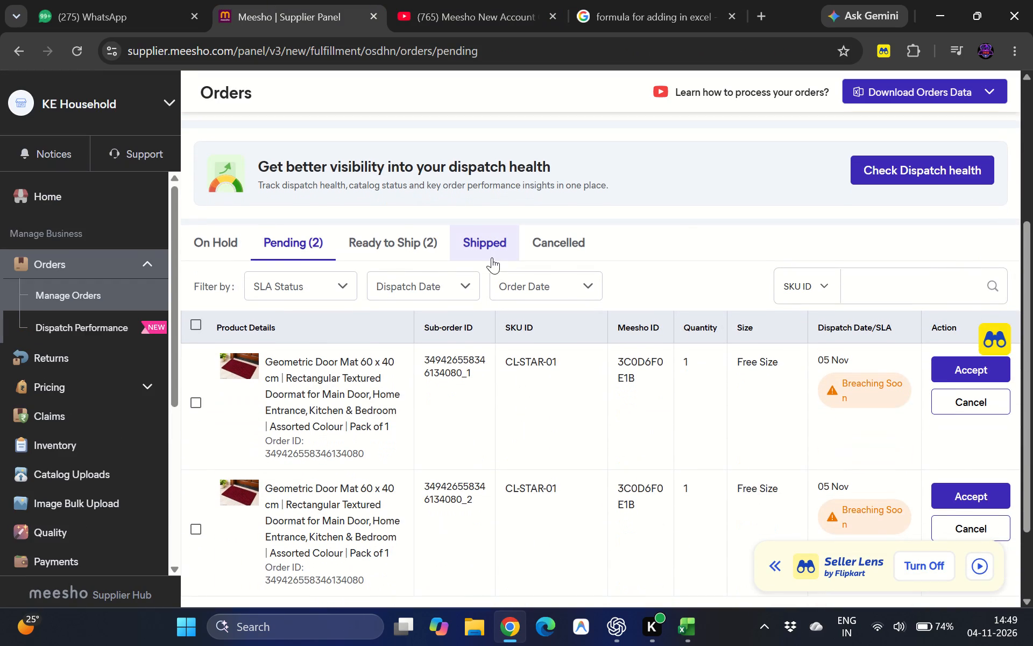
pyautogui.scroll(-7, 523, 453)
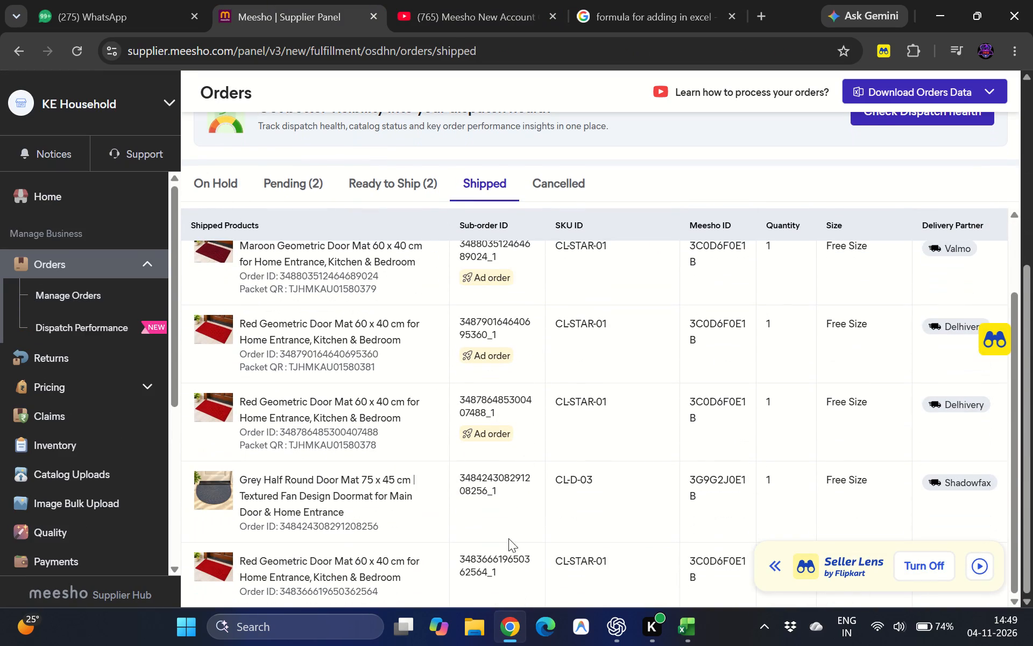
pyautogui.scroll(3, 506, 550)
pyautogui.scroll(-1, 506, 550)
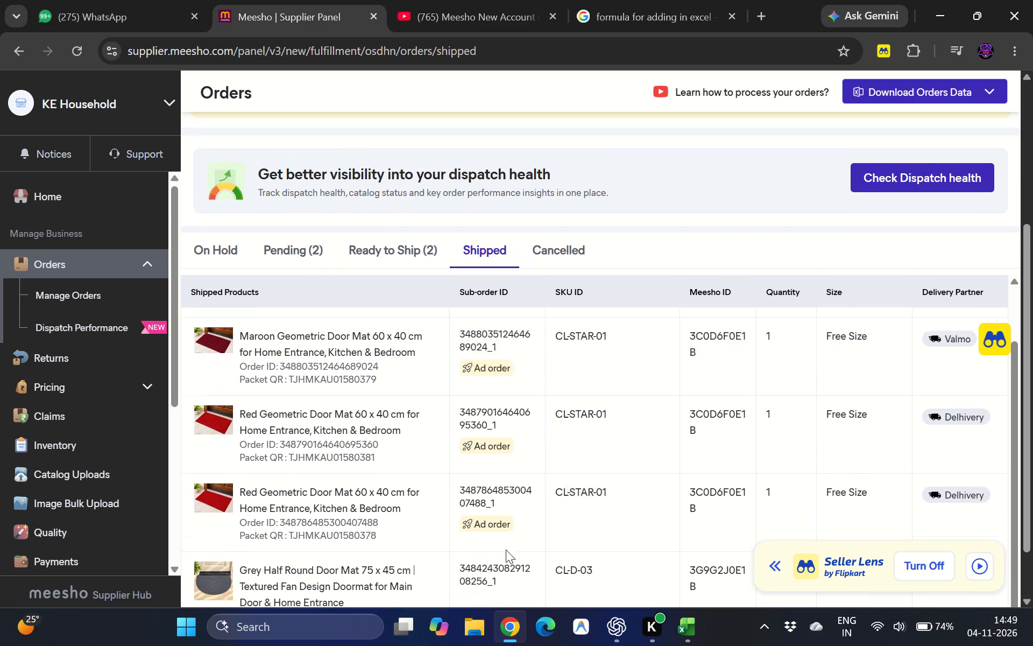
pyautogui.scroll(-6, 506, 550)
pyautogui.scroll(4, 506, 550)
pyautogui.scroll(4, 560, 268)
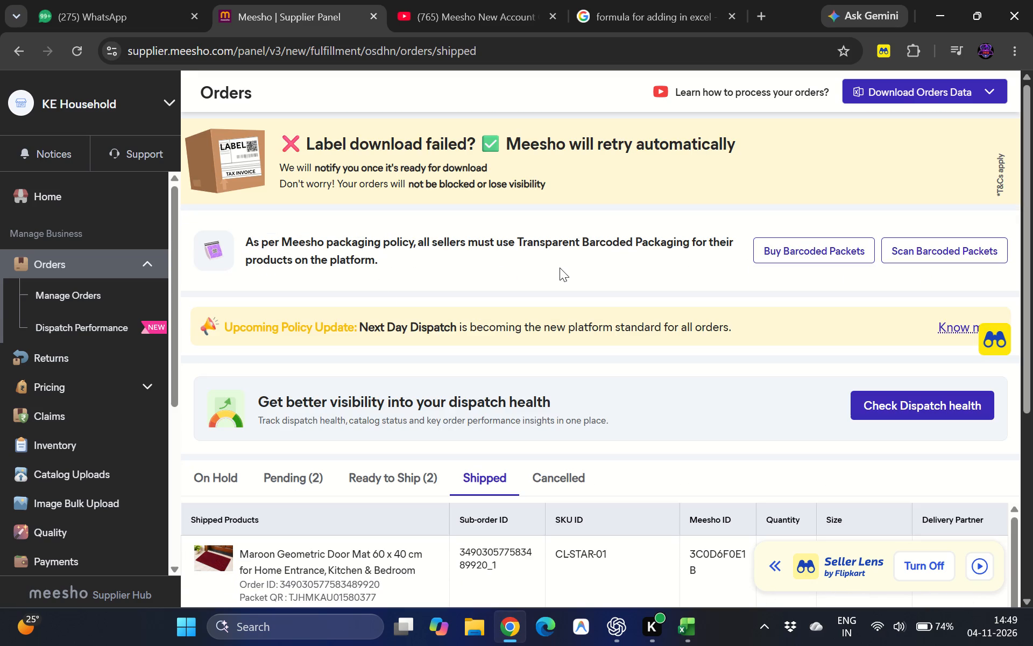
# Look up the next 7 days' upcoming payments on the Meesho Payments page and enter 712 in Excel cell C3.
pyautogui.scroll(-2, 112, 483)
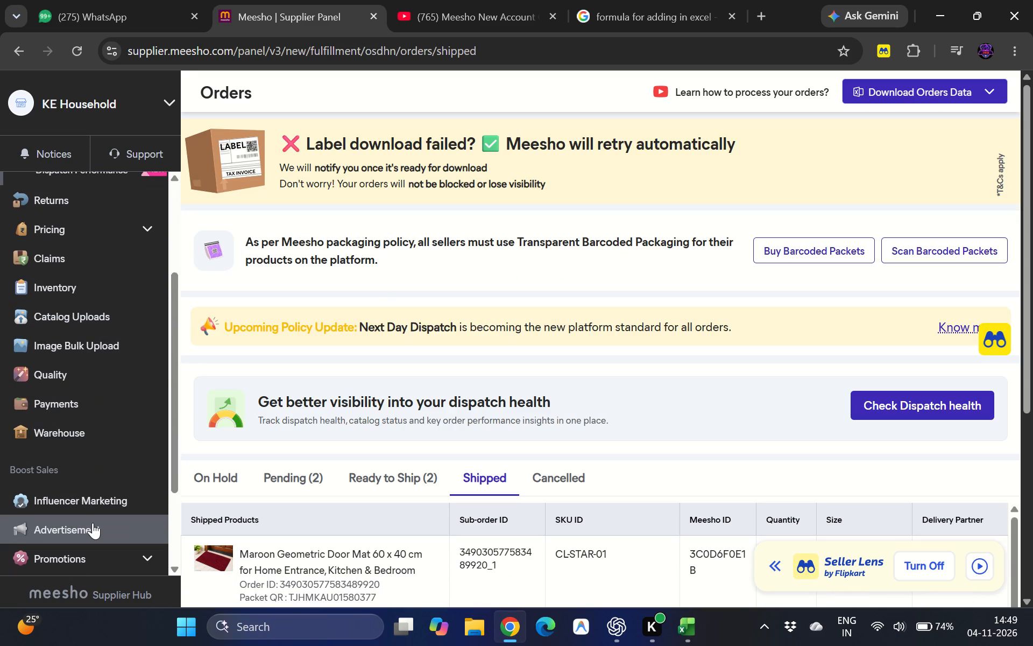
pyautogui.click(93, 523)
pyautogui.scroll(-1, 143, 470)
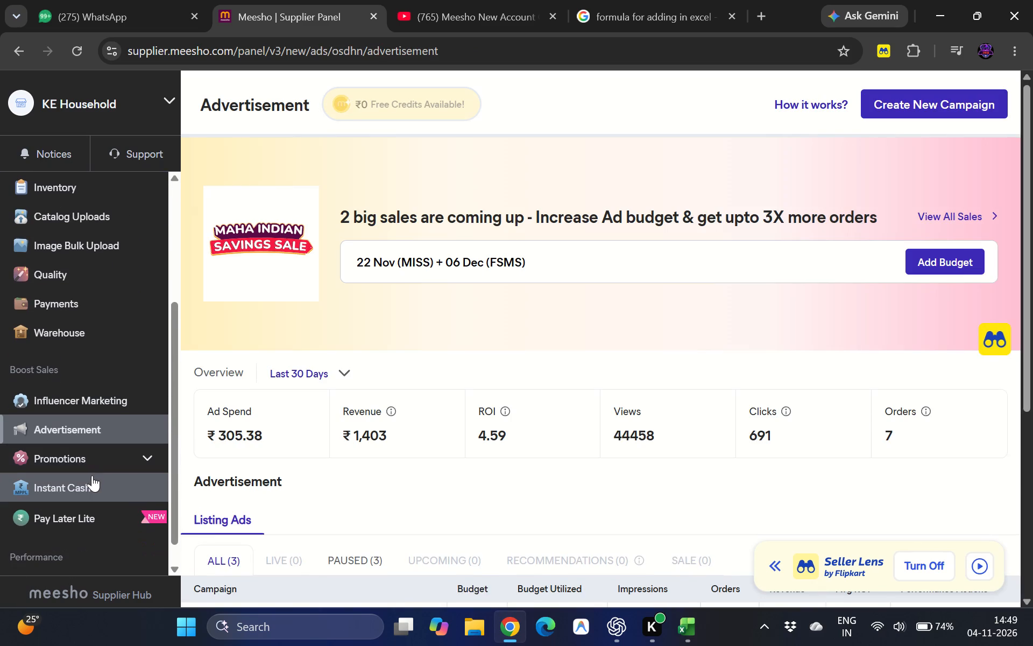
pyautogui.click(85, 300)
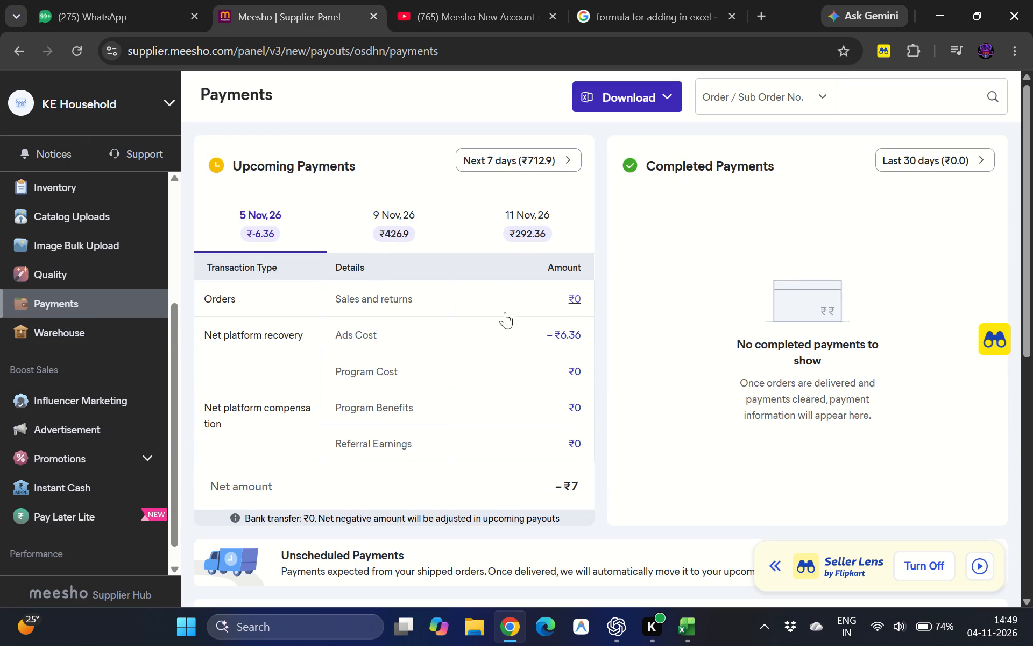
pyautogui.click(413, 216)
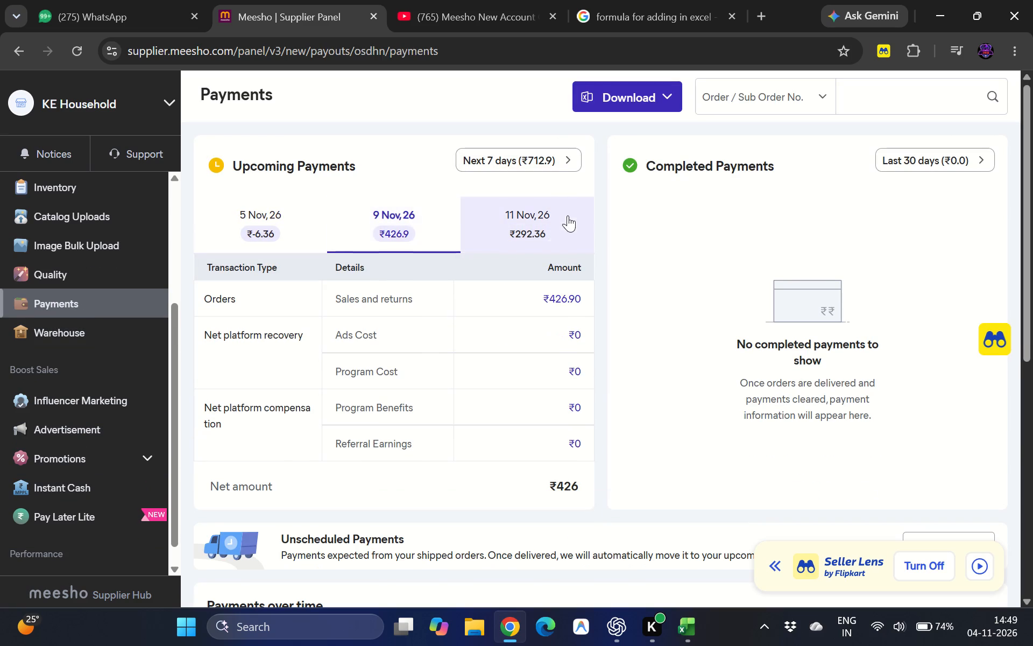
pyautogui.click(277, 243)
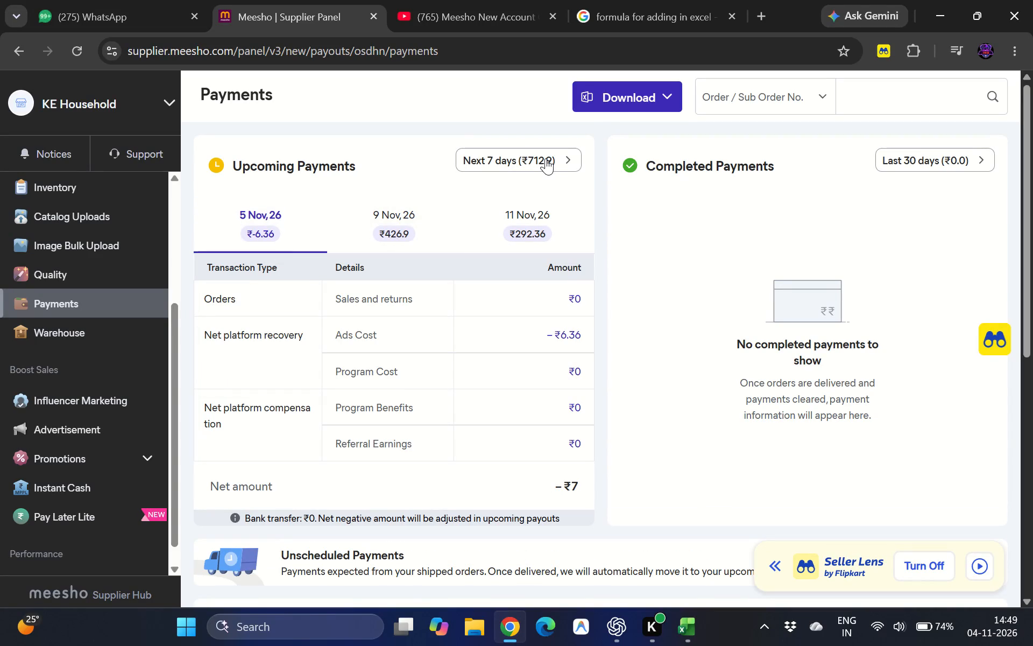
pyautogui.hotkey('alt', 'Tab')
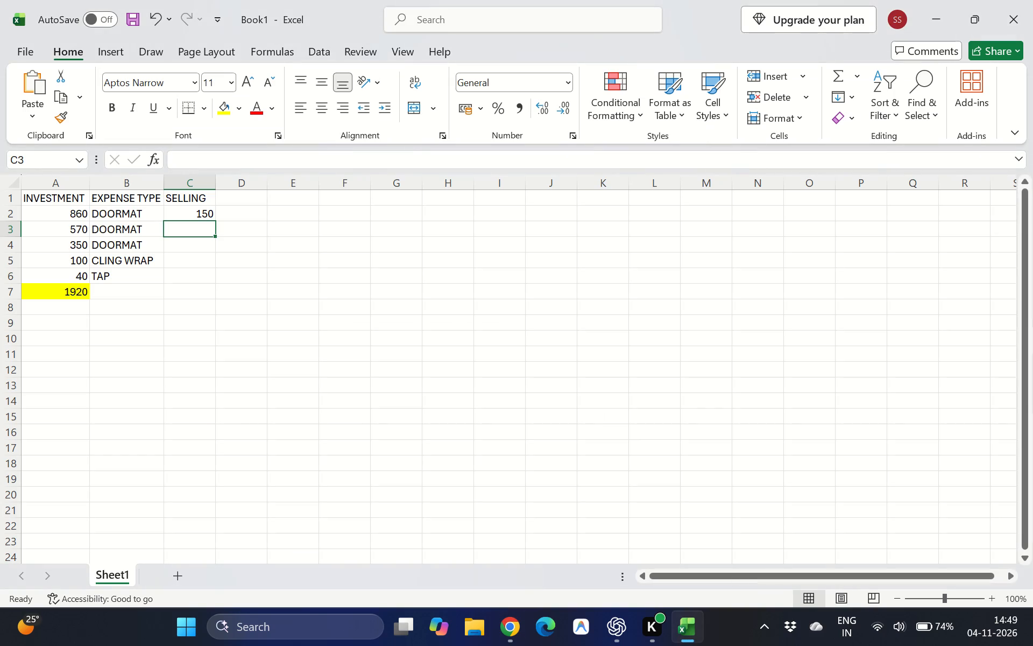
pyautogui.write('712')
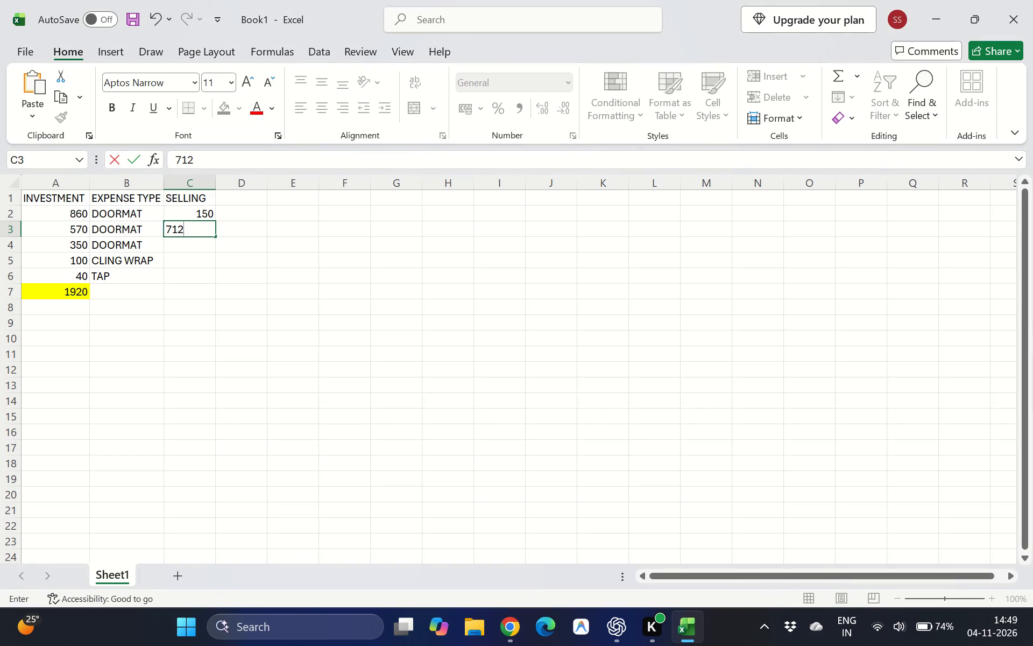
pyautogui.press('Return')
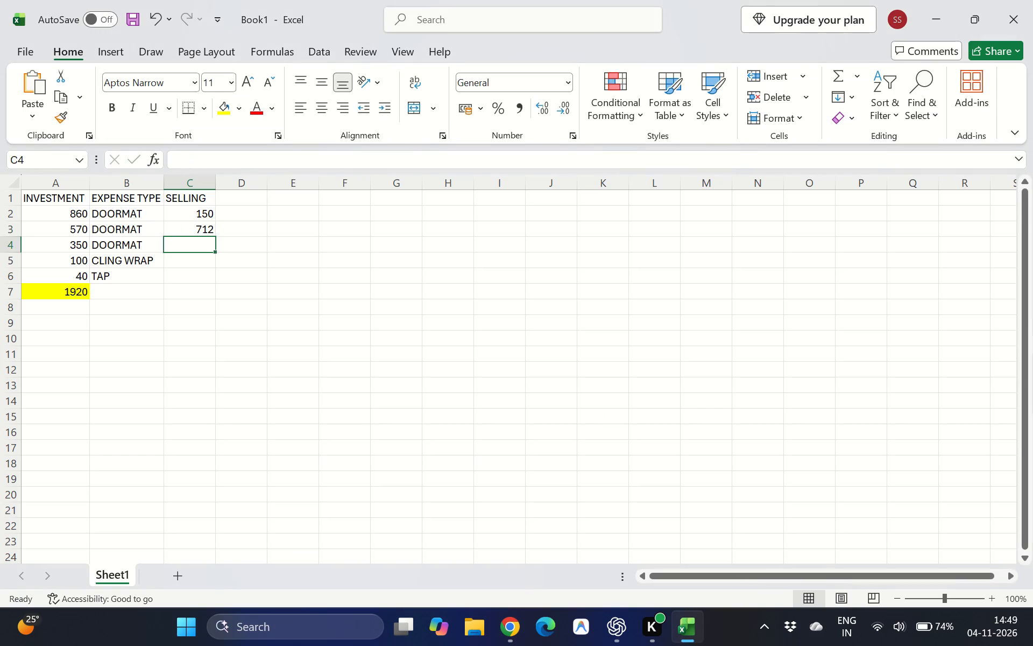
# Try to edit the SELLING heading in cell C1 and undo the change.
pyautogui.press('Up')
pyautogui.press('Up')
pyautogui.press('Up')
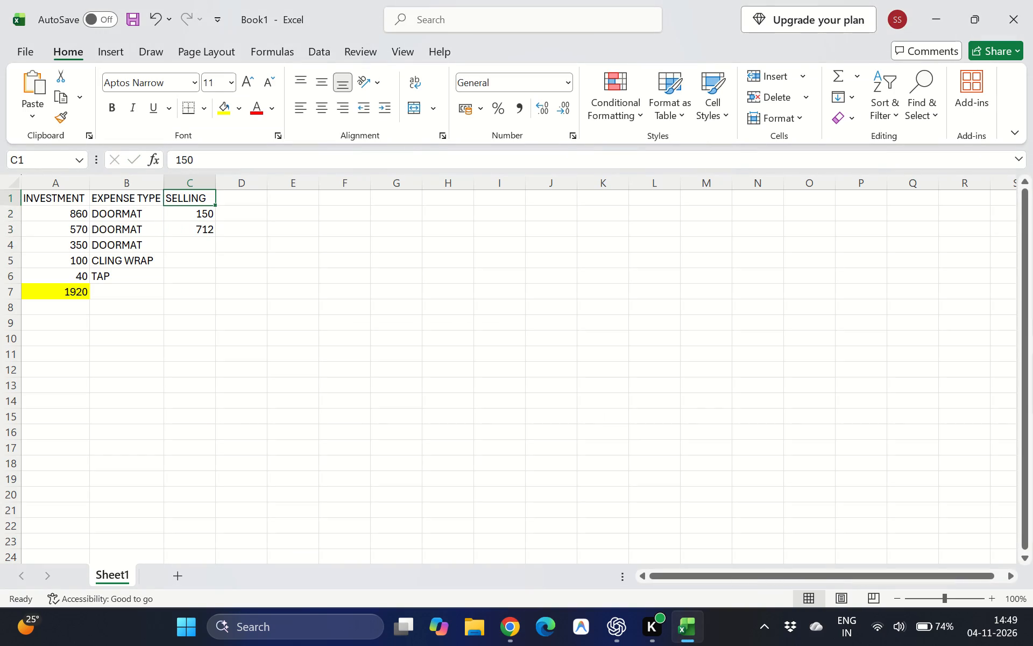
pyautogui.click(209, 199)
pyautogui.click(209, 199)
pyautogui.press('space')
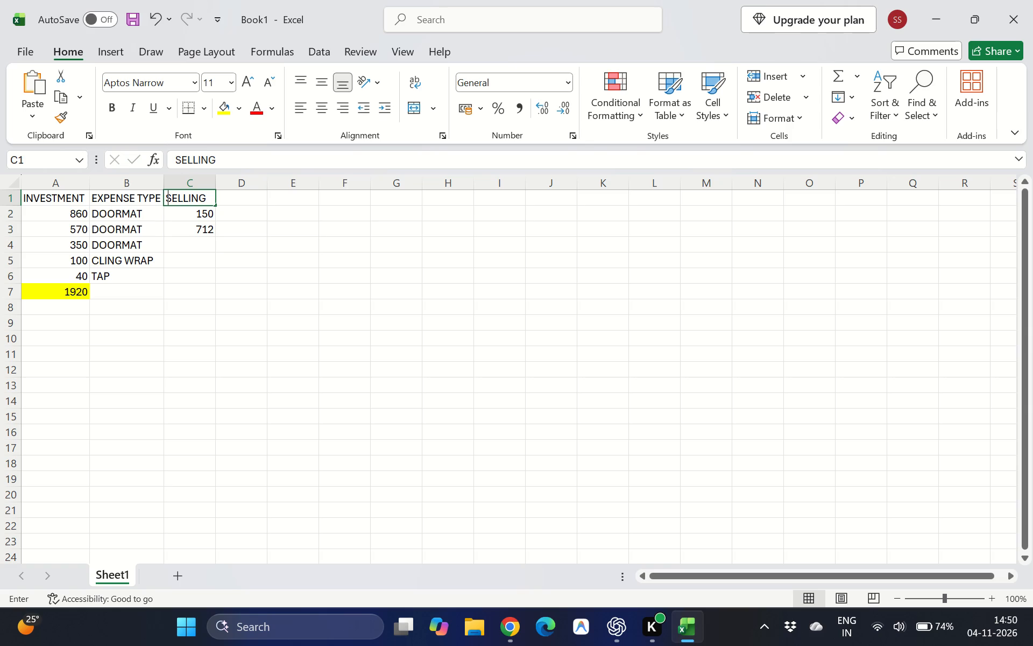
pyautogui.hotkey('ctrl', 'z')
# Check the Meesho upcoming payment breakdowns for 5, 9 and 11 November in Chrome.
pyautogui.hotkey('alt', 'Tab')
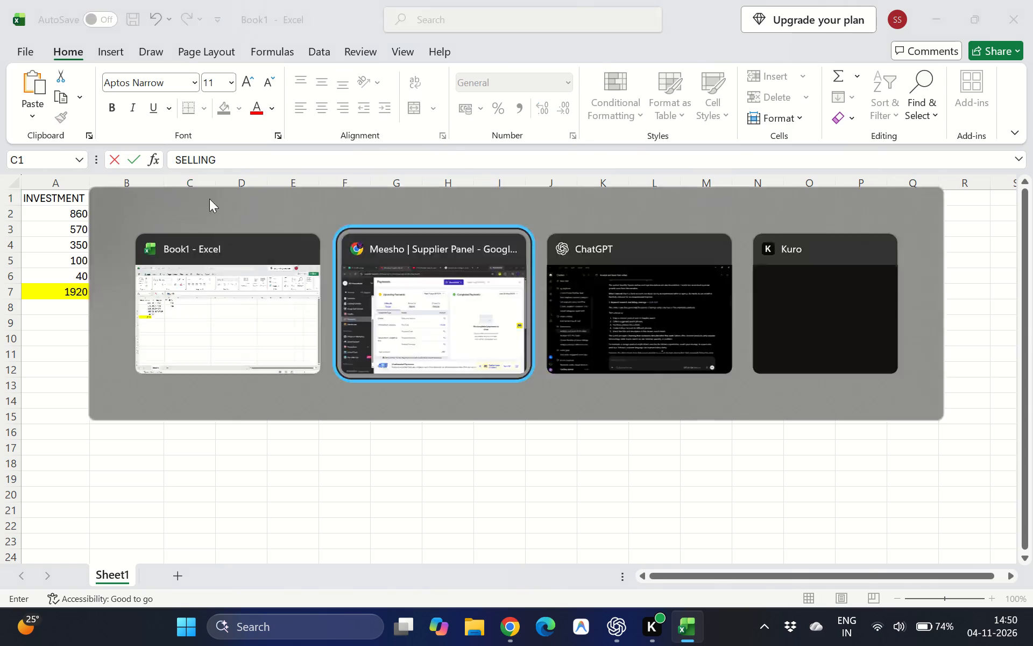
pyautogui.click(546, 219)
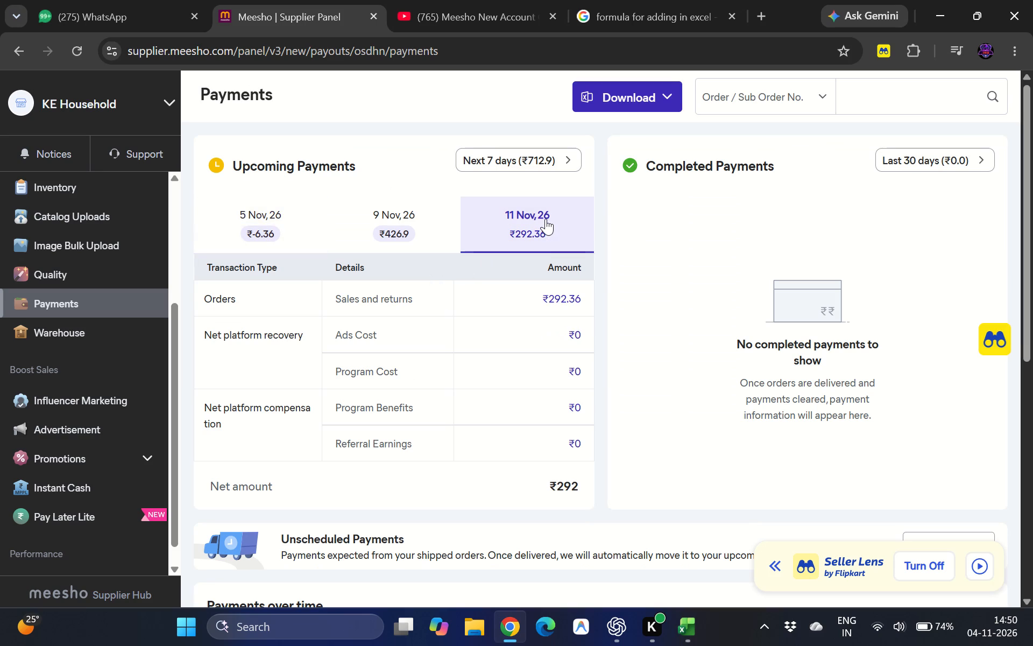
pyautogui.click(417, 232)
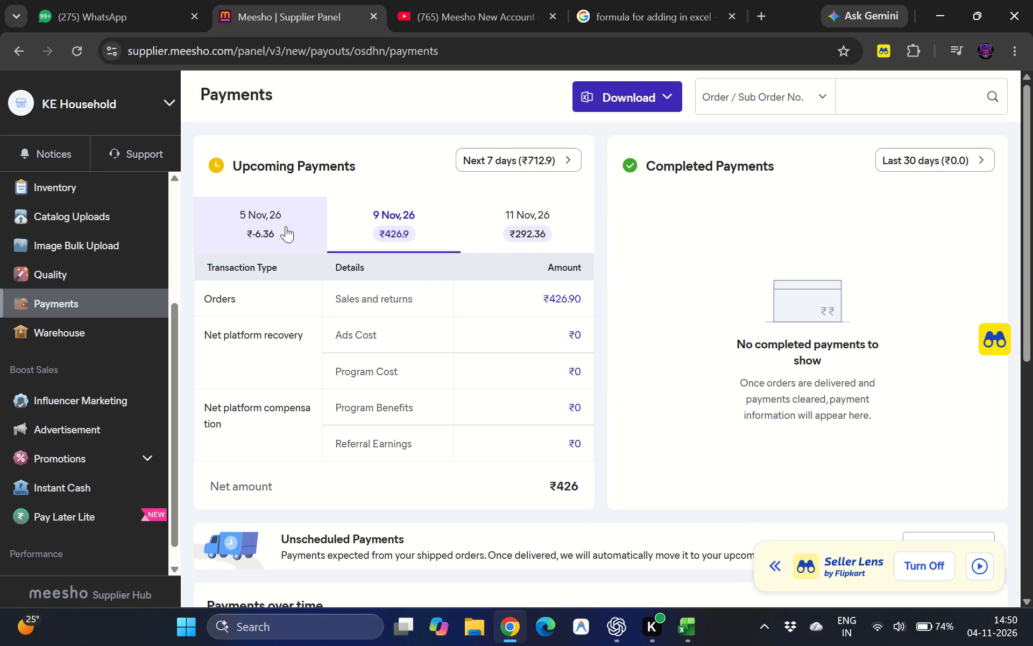
pyautogui.click(286, 226)
pyautogui.click(376, 223)
pyautogui.click(480, 221)
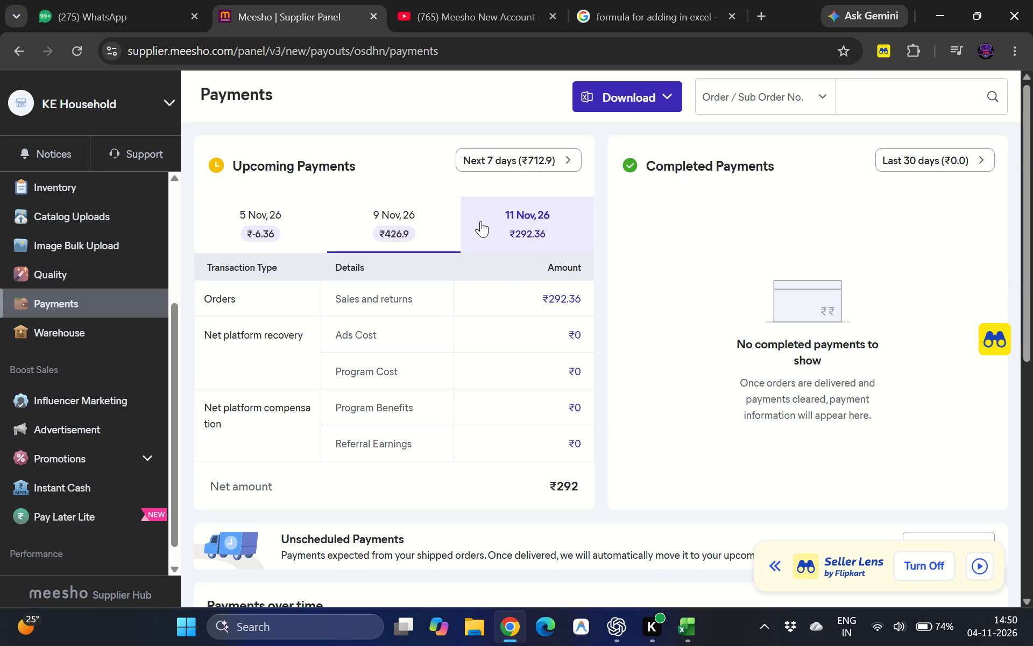
# Back in Excel, replace the heading in cell C1 with ORDERED DELIVERED and widen column C to fit it.
pyautogui.hotkey('alt', 'Tab')
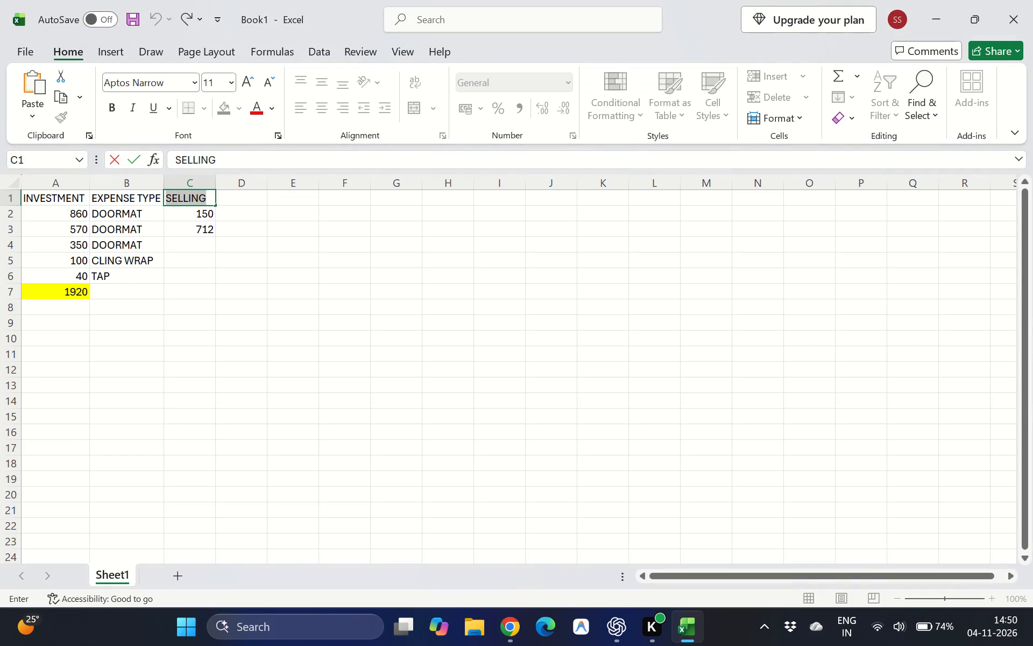
pyautogui.press('space')
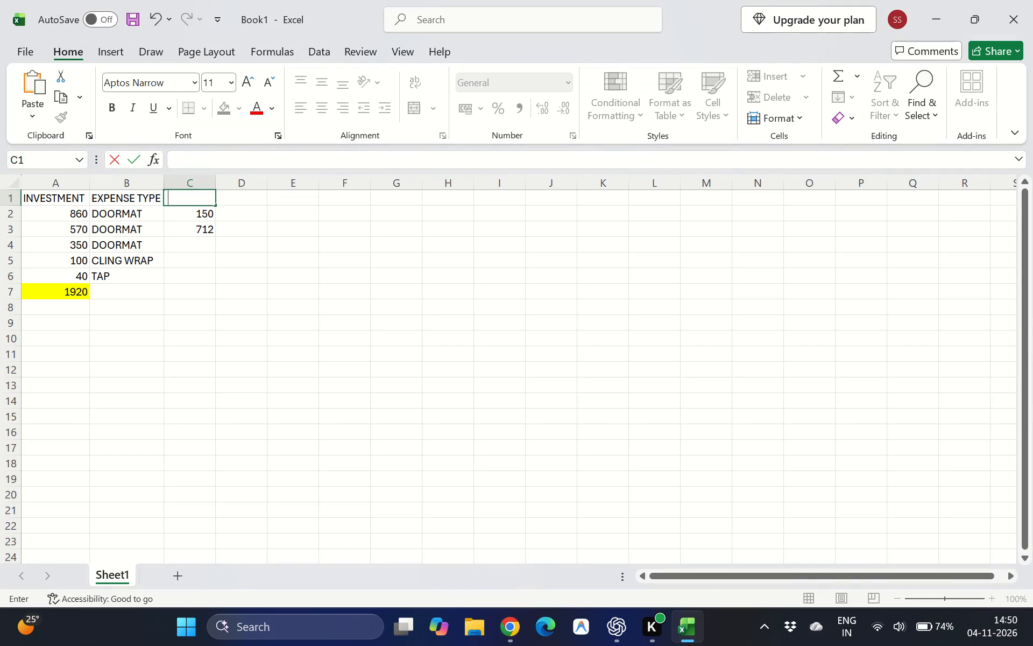
pyautogui.write('ORDERED DELIVRED')
pyautogui.press('BackSpace')
pyautogui.press('BackSpace')
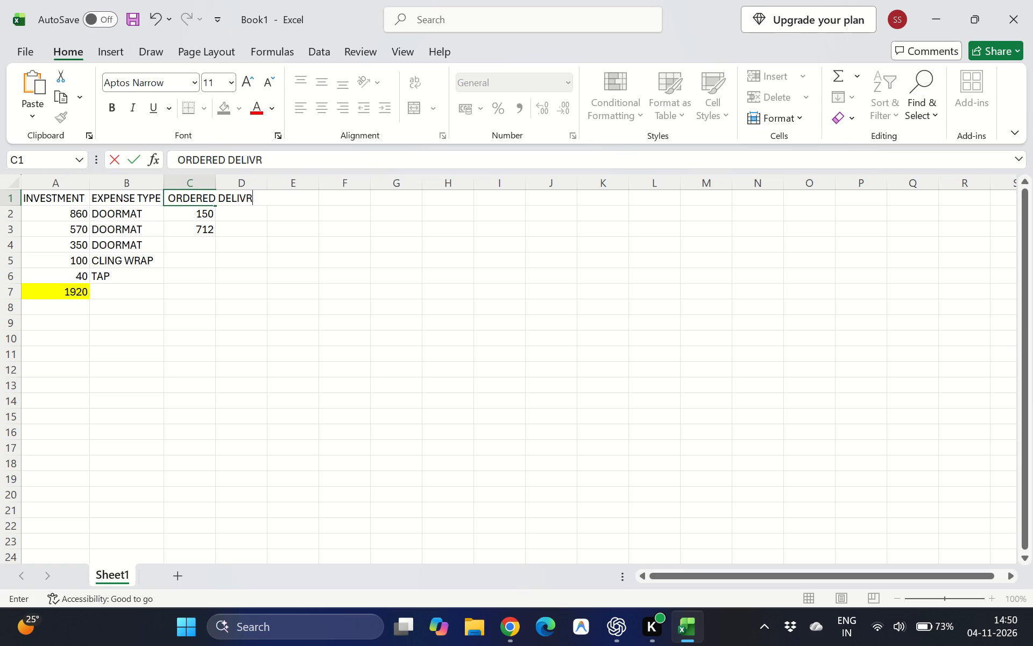
pyautogui.press('BackSpace')
pyautogui.write('ERED')
pyautogui.press('Return')
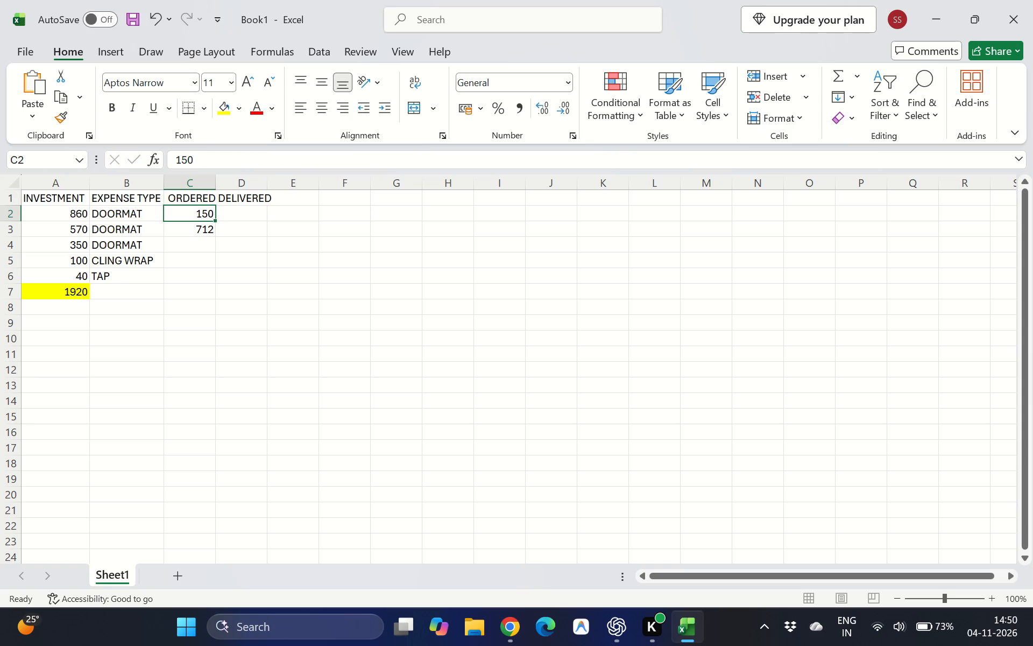
pyautogui.doubleClick(215, 179)
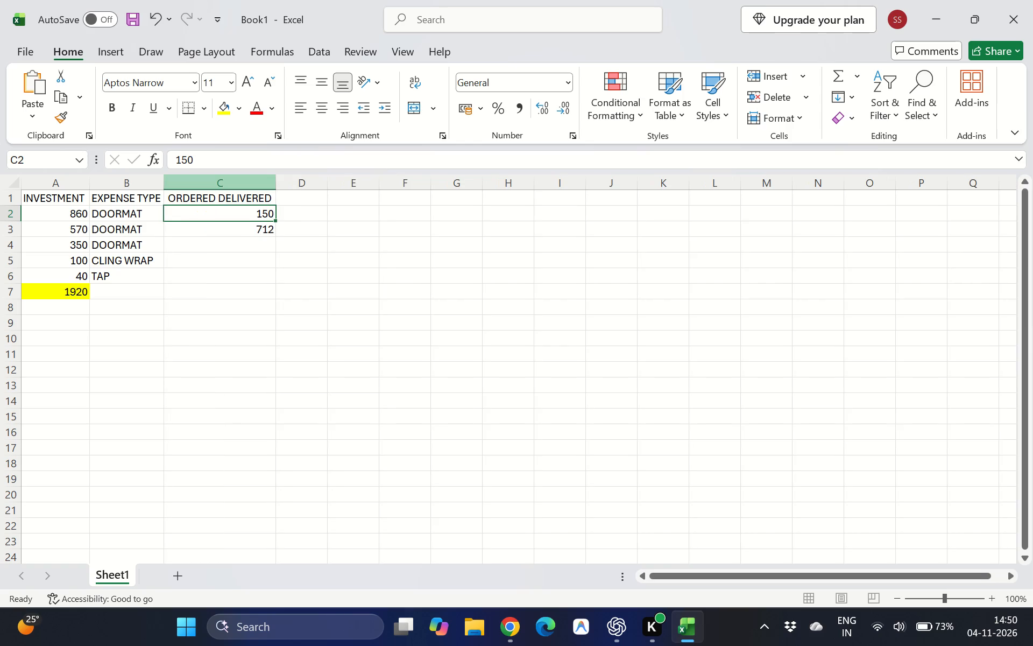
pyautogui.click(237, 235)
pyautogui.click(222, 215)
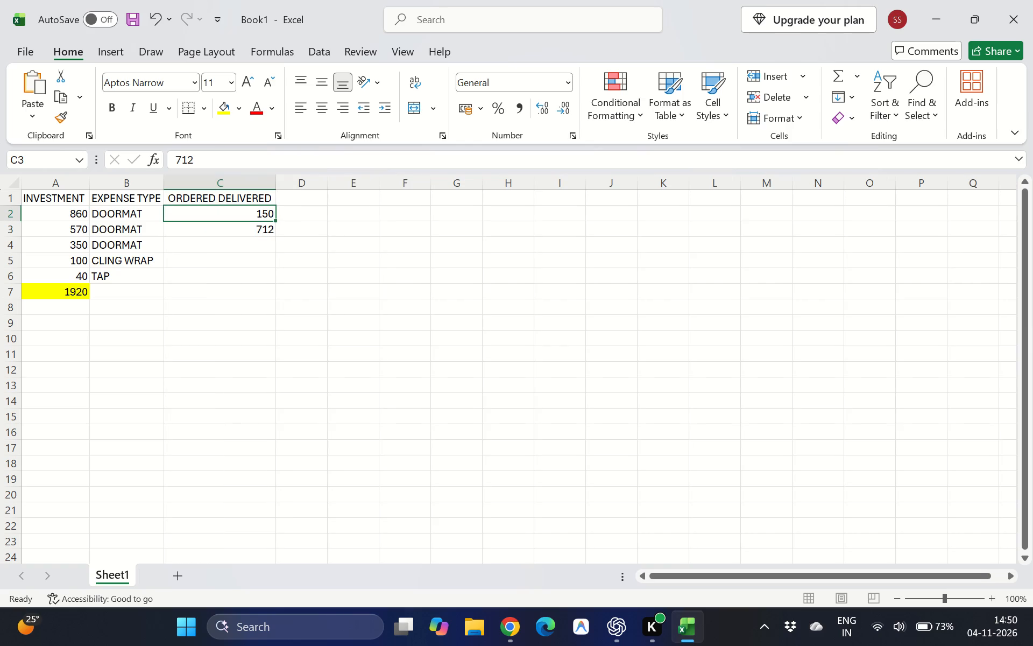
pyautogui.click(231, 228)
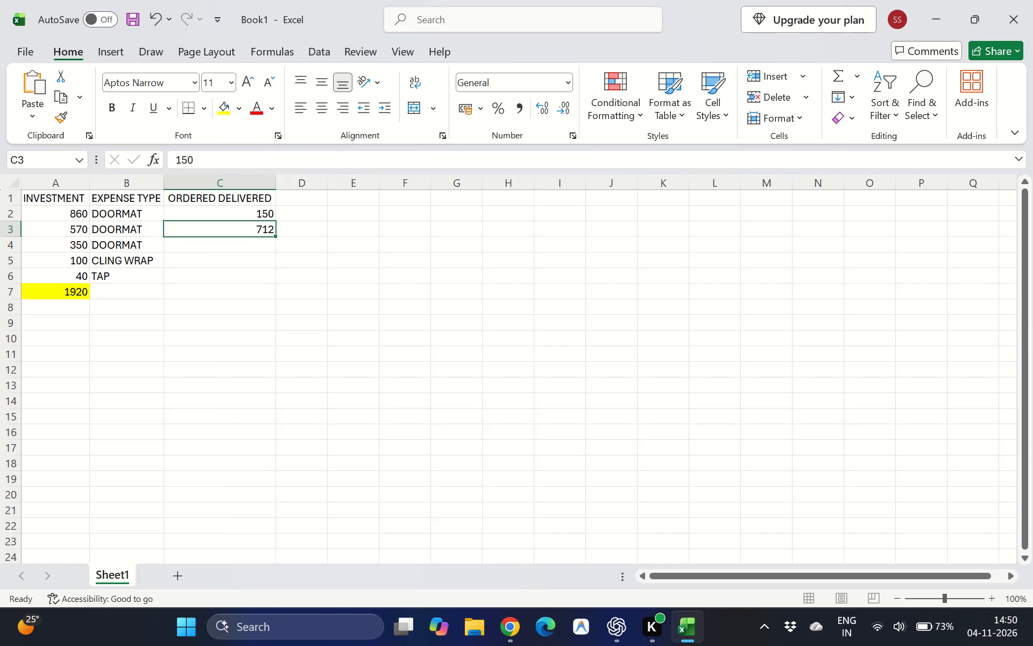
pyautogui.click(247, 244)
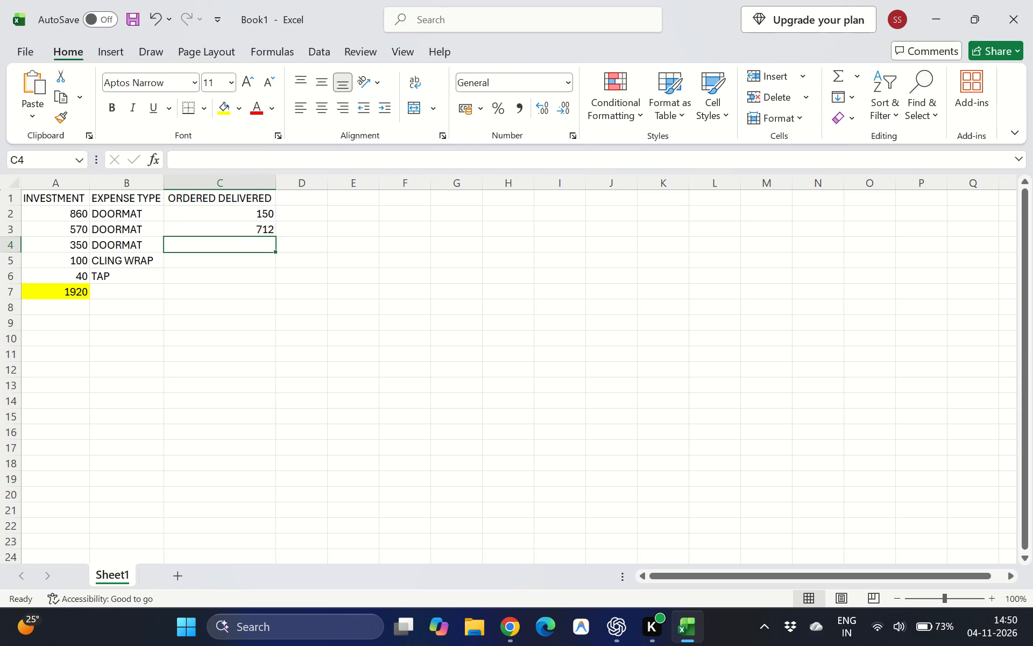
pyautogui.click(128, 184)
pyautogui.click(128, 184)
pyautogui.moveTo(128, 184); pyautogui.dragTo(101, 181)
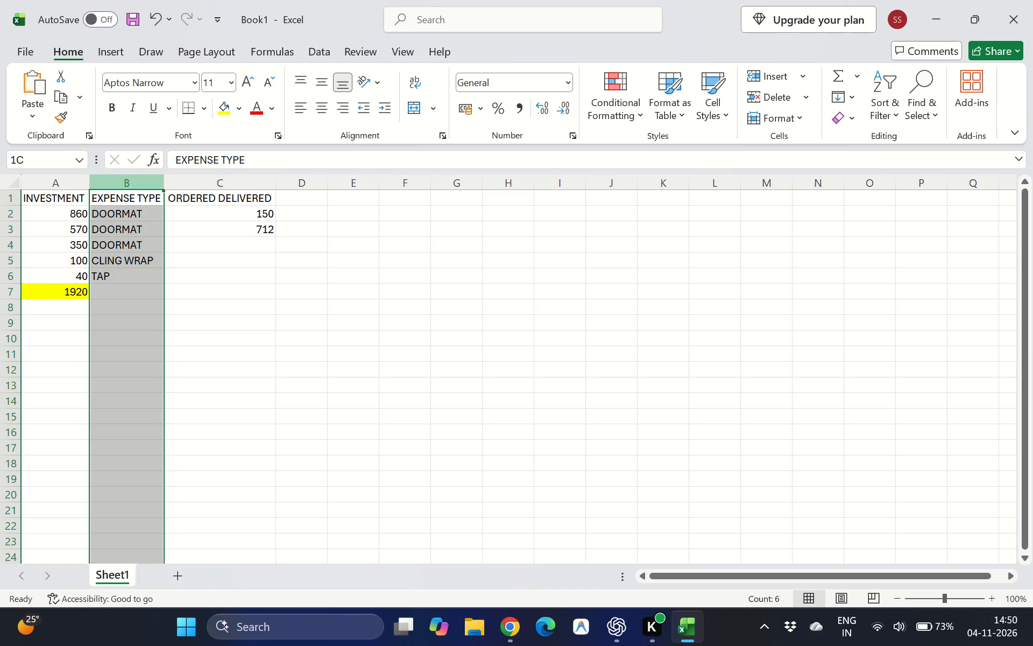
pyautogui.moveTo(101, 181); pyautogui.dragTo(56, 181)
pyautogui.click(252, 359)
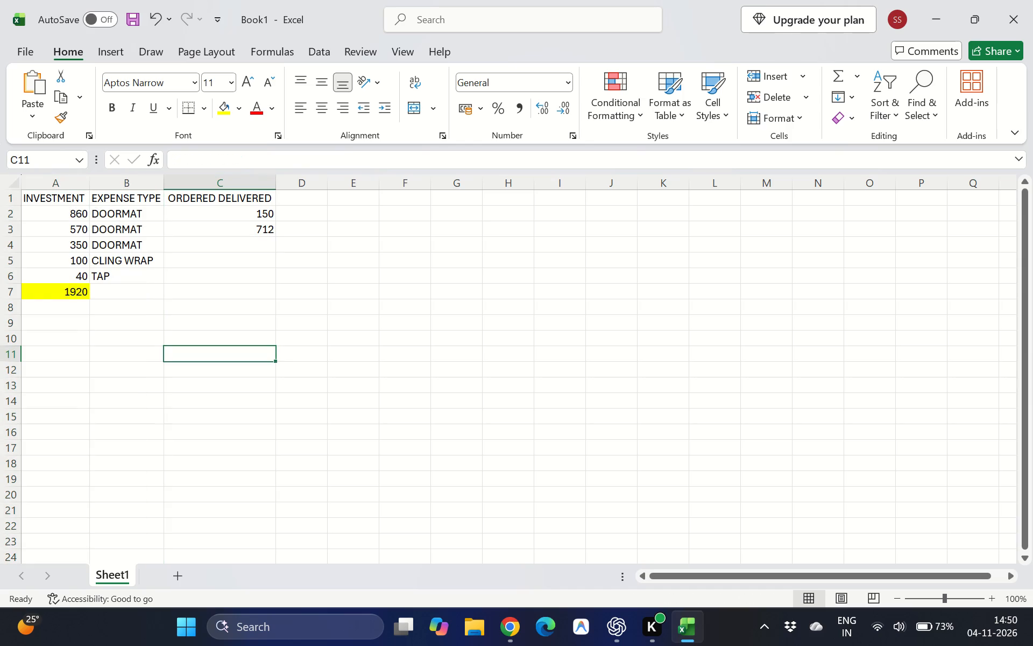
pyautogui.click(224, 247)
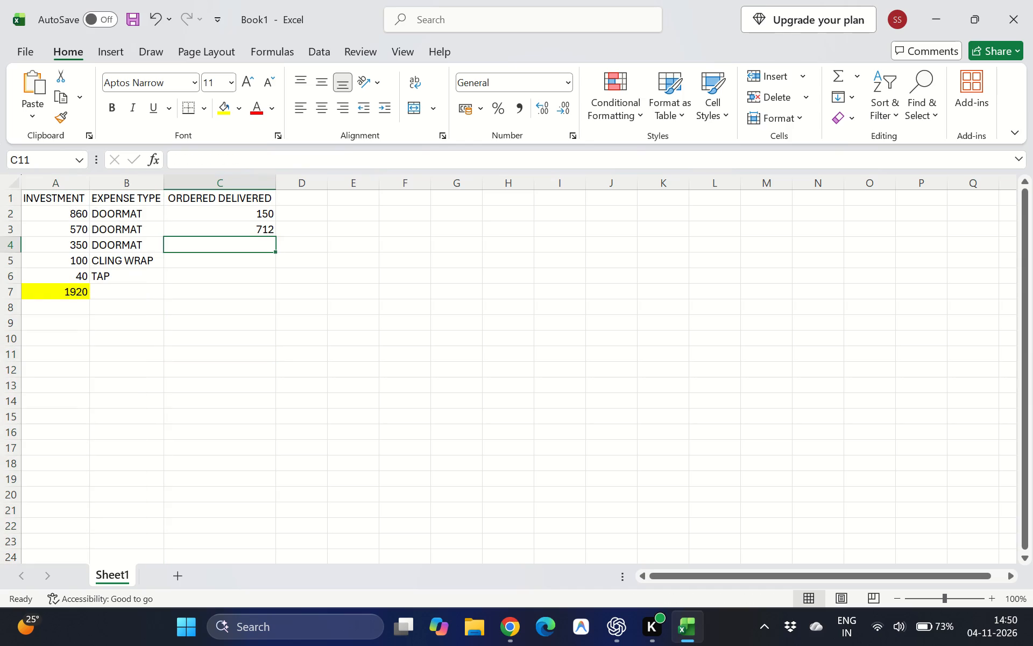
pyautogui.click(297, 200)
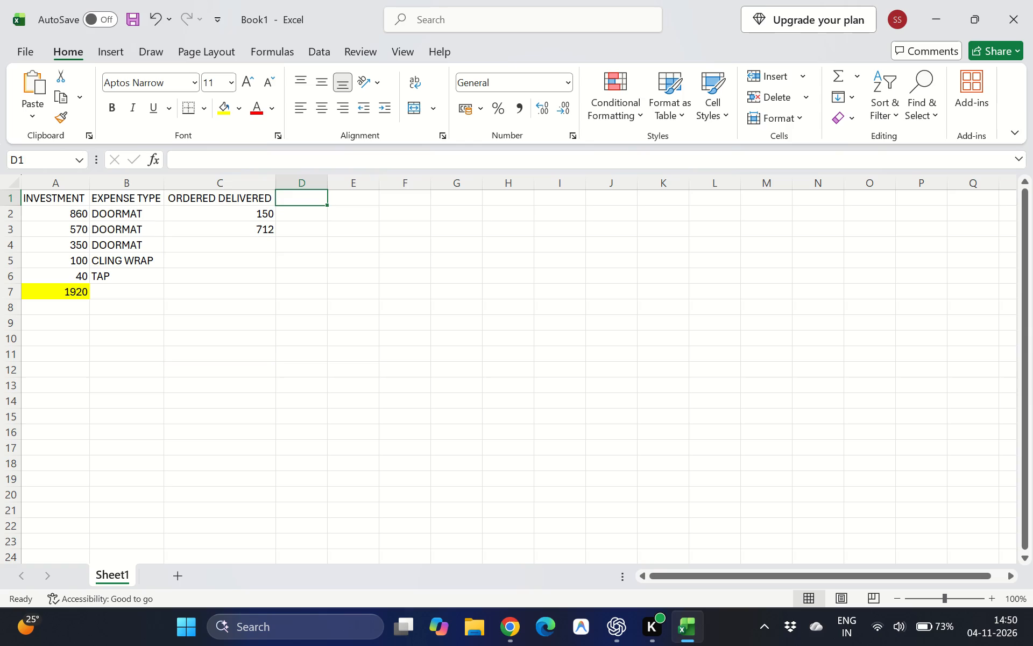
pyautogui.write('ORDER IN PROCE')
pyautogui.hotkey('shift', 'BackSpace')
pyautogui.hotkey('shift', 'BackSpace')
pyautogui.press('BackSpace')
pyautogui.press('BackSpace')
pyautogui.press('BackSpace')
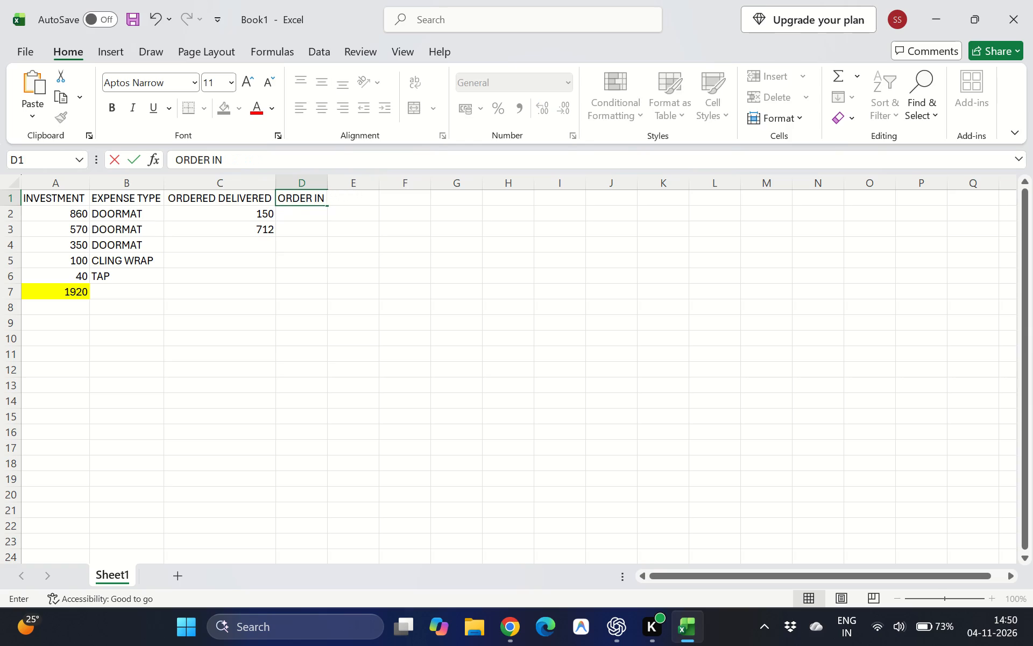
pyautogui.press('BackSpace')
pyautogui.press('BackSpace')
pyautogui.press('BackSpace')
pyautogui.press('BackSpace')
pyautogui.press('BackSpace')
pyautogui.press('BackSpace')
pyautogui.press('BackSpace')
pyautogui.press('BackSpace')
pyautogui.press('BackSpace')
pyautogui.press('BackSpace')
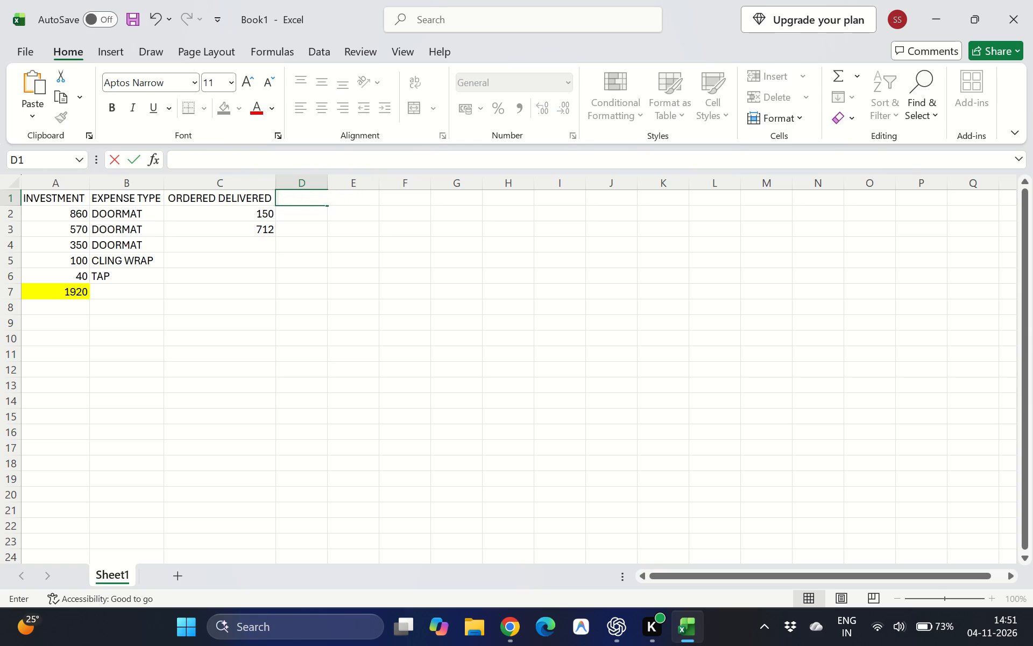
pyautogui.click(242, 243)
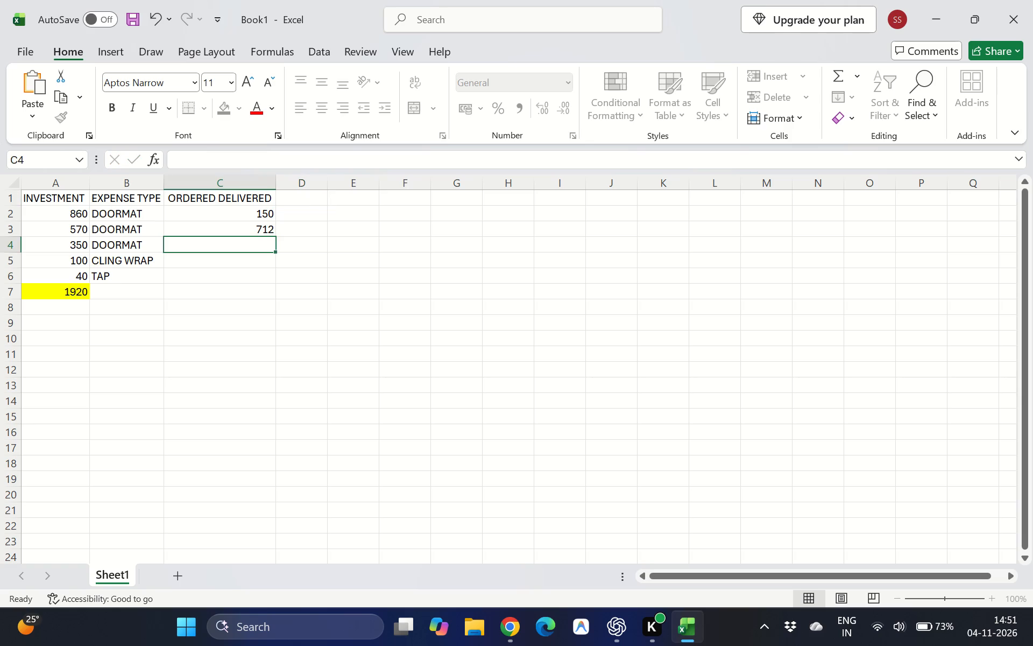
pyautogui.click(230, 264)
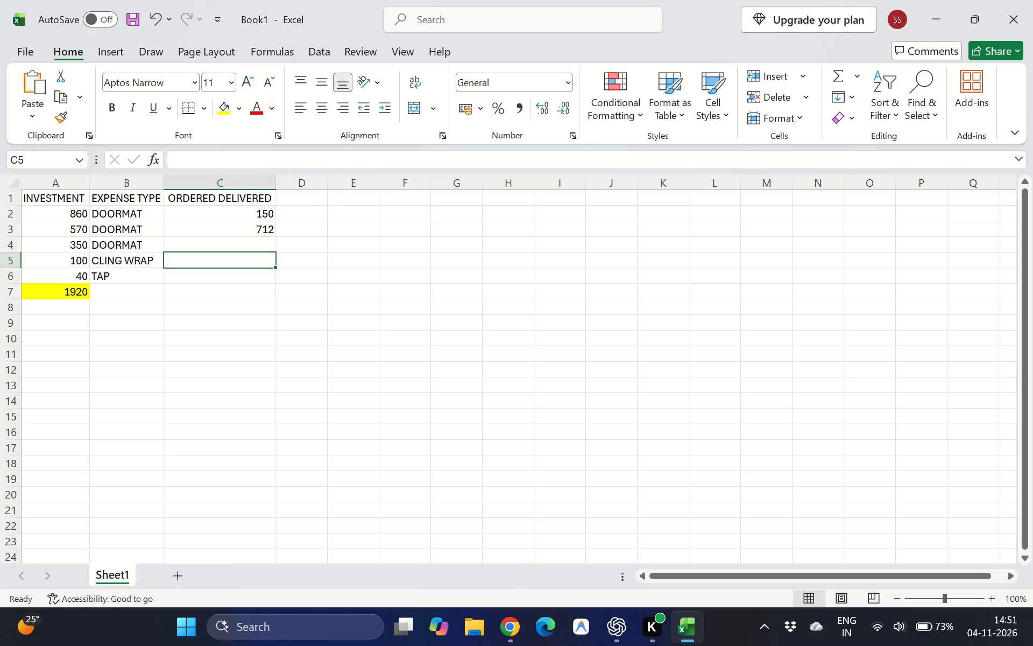
# Extend the heading in cell C1 to ORDERED DELIVERED & NO RETURN and widen column C to fit it.
pyautogui.click(231, 194)
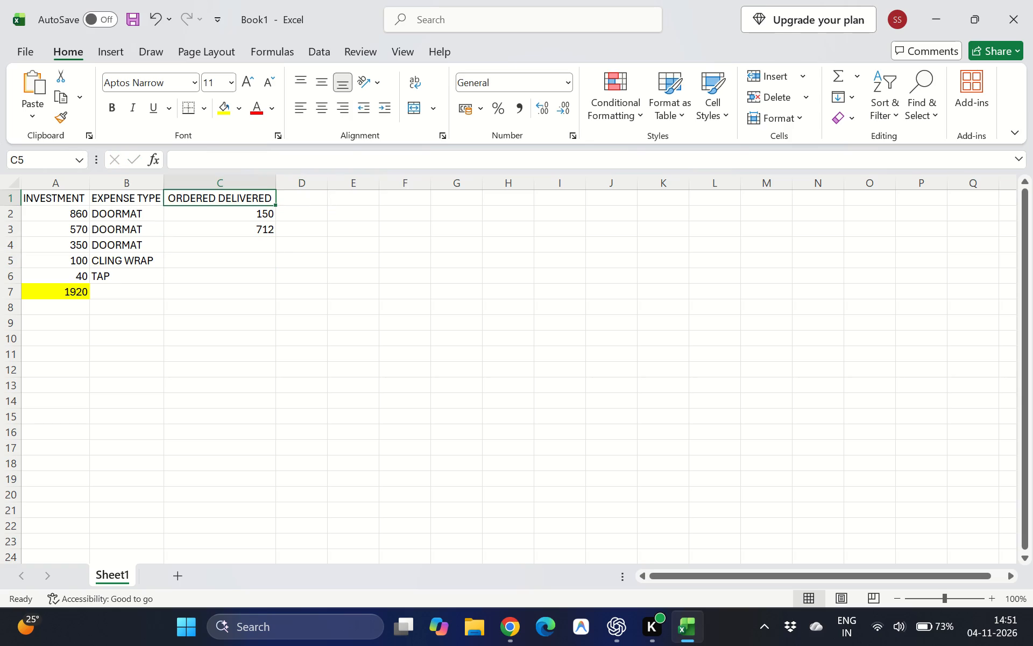
pyautogui.hotkey('shift', 'space')
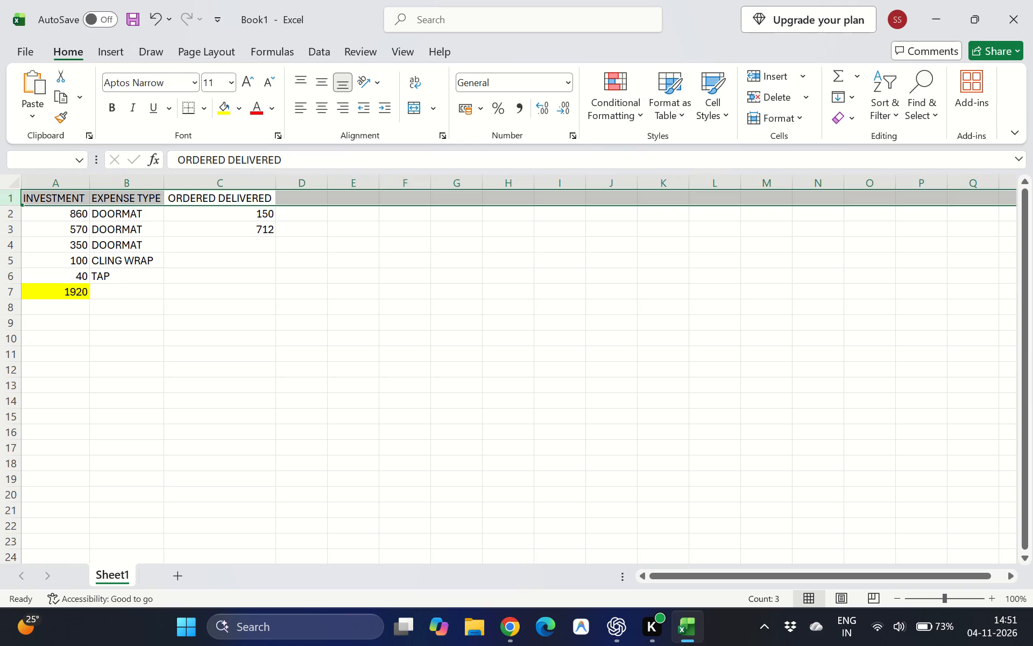
pyautogui.click(245, 196)
pyautogui.click(294, 165)
pyautogui.press('space')
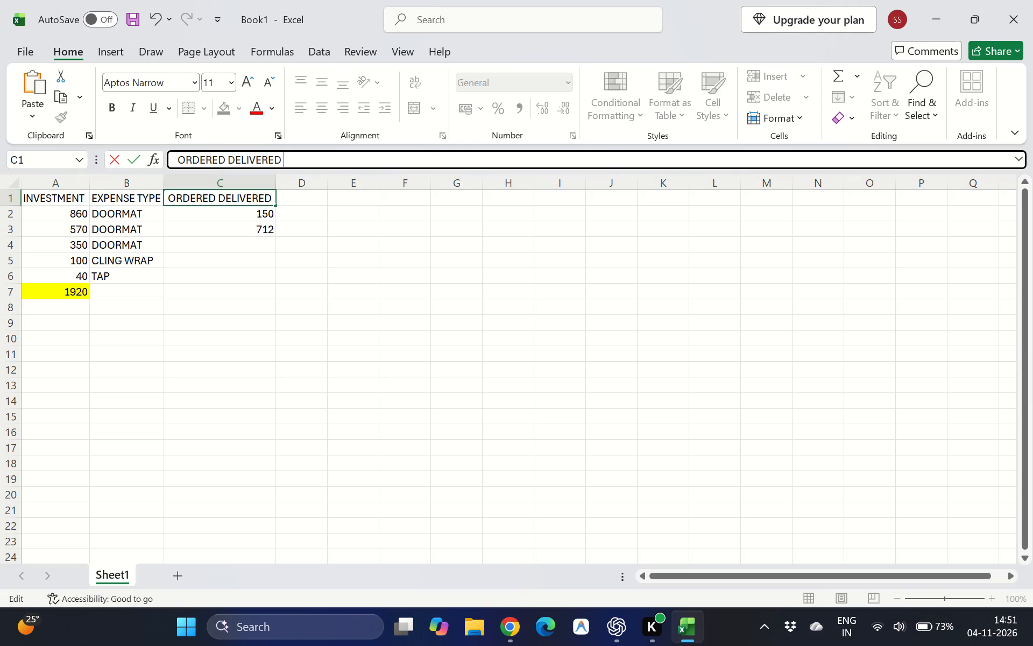
pyautogui.write('&')
pyautogui.press('space')
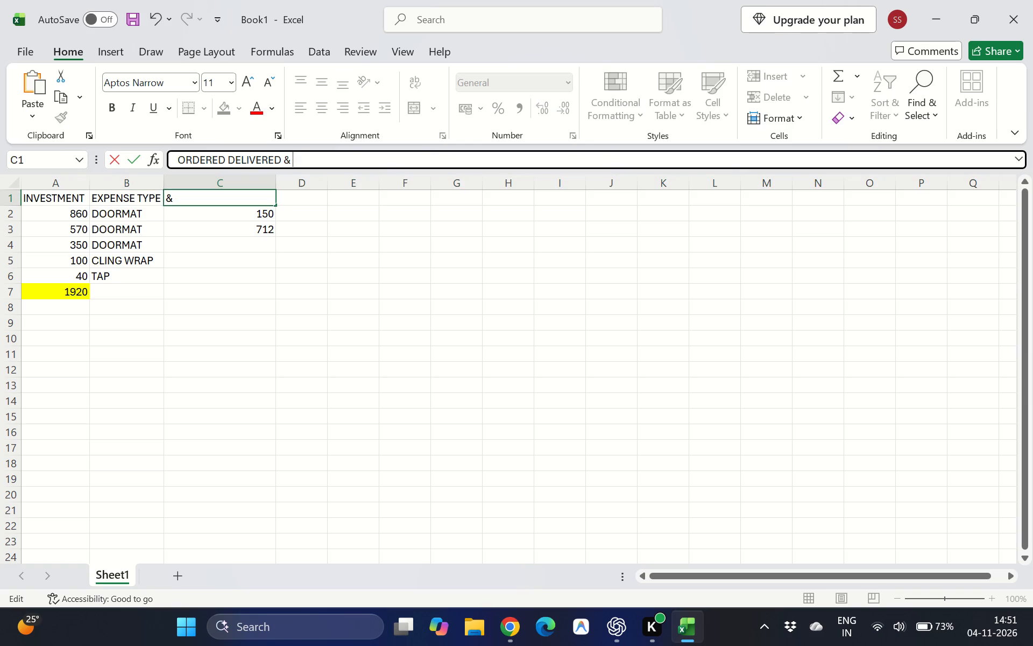
pyautogui.write('NO')
pyautogui.press('BackSpace')
pyautogui.press('BackSpace')
pyautogui.press('BackSpace')
pyautogui.press('BackSpace')
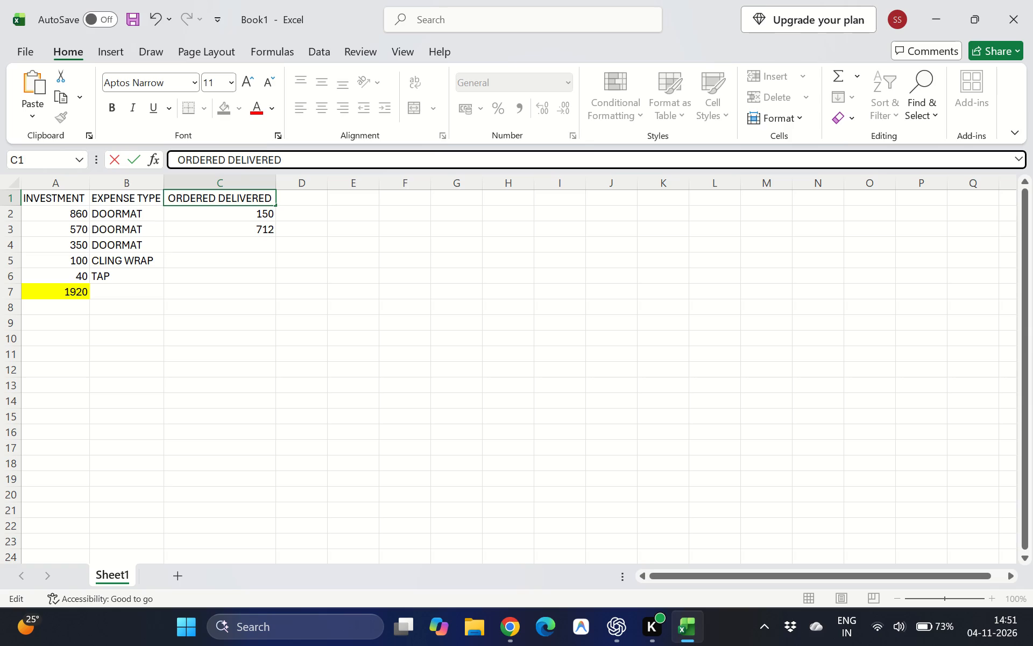
pyautogui.write('an')
pyautogui.press('BackSpace')
pyautogui.press('BackSpace')
pyautogui.press('BackSpace')
pyautogui.press('space')
pyautogui.write('& NO RETURN')
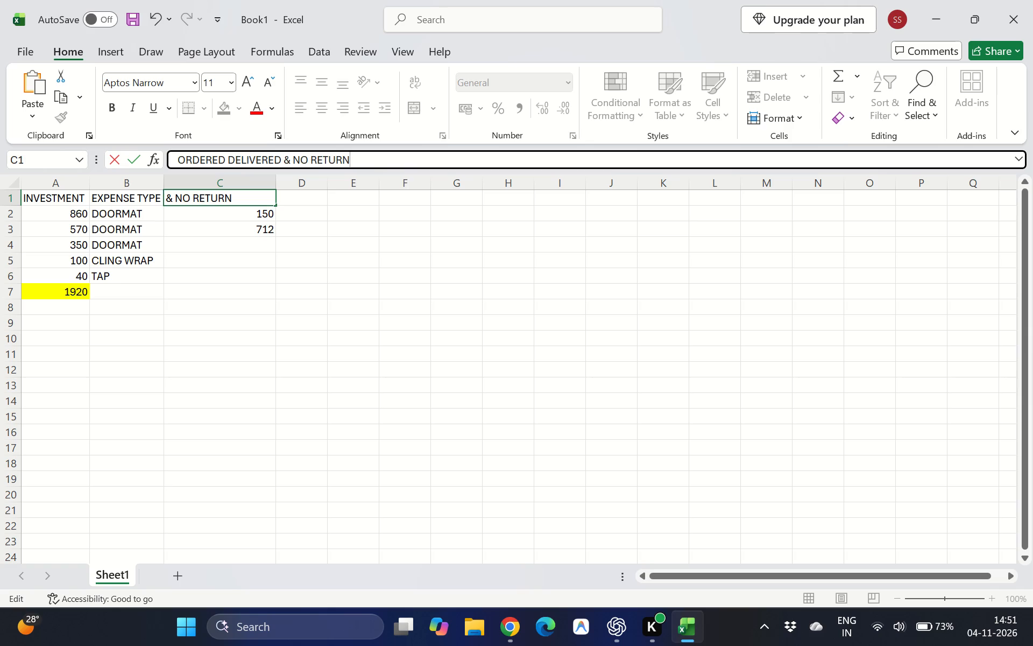
pyautogui.doubleClick(273, 180)
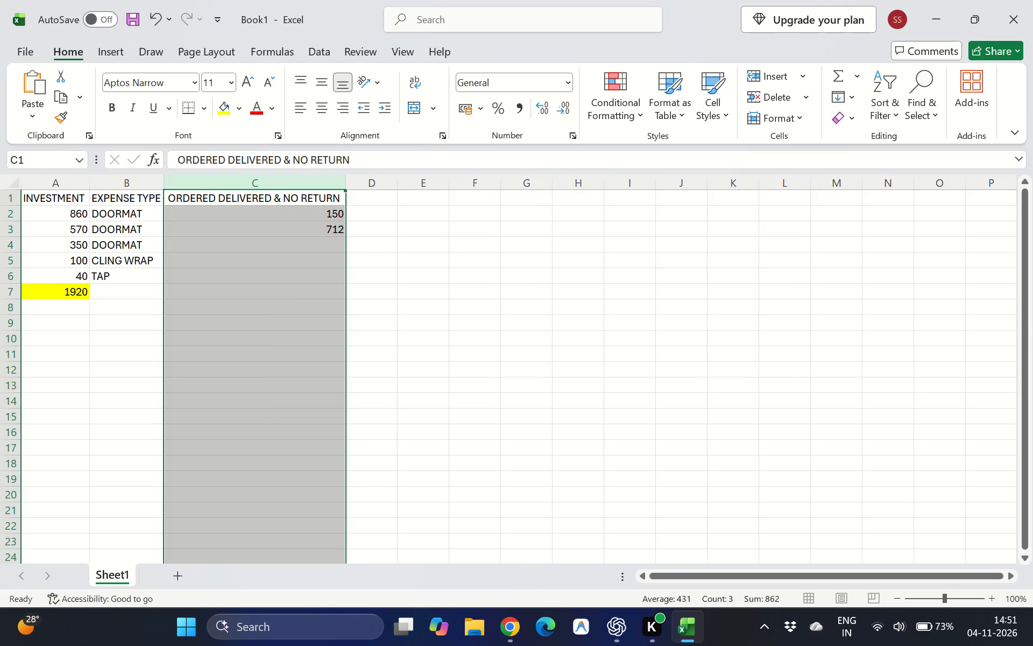
pyautogui.click(247, 244)
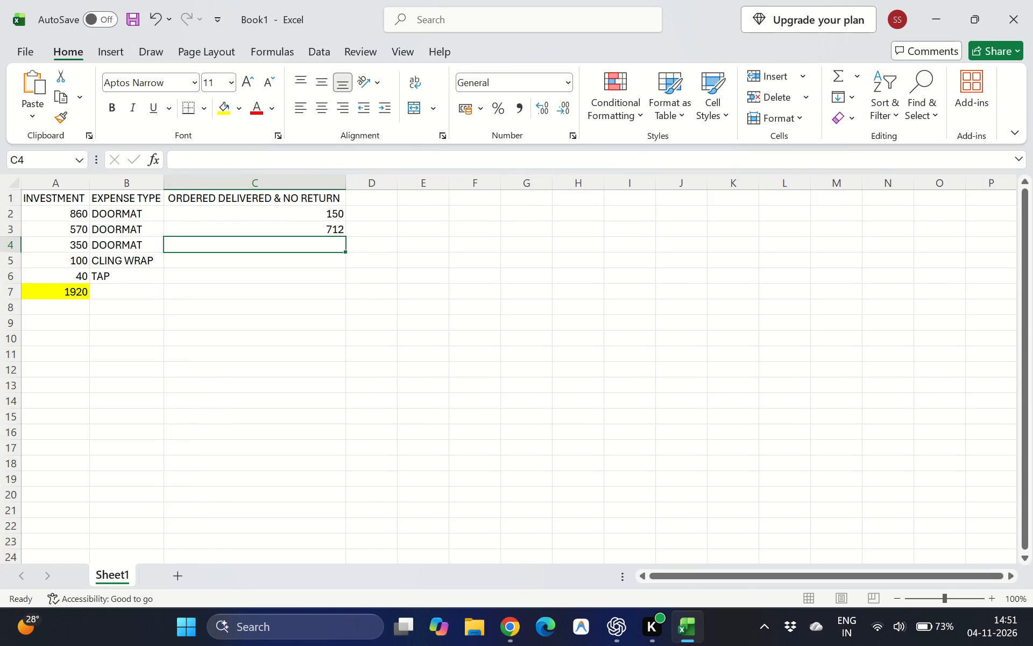
# Fill cell C7 with yellow.
pyautogui.click(297, 299)
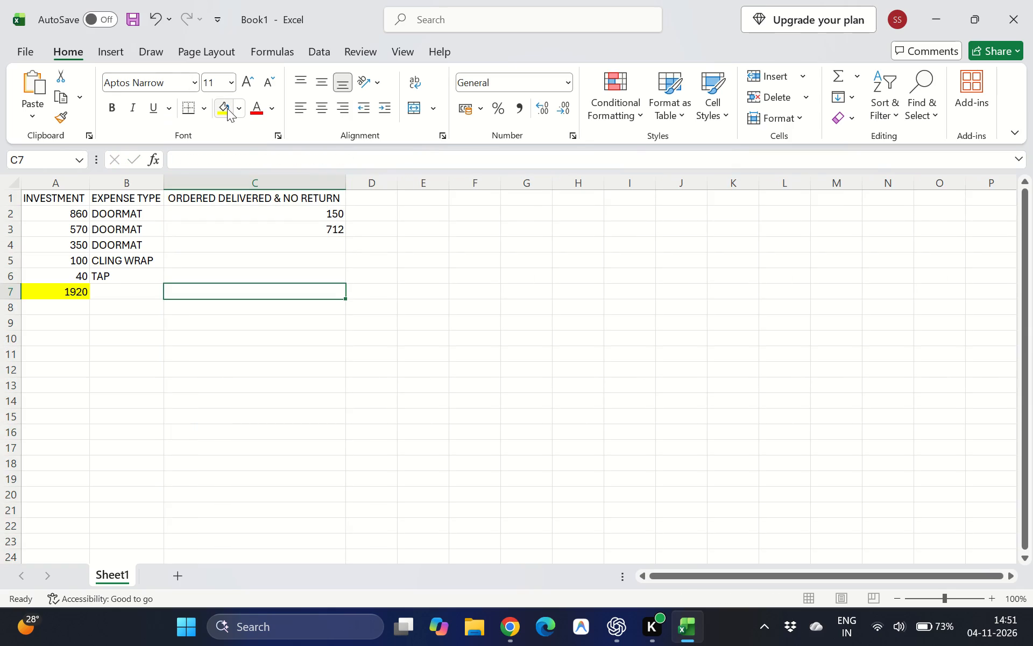
pyautogui.click(227, 108)
# Enter the formula =SUM(C2:C3) in cell C7 to total the delivered-order earnings.
pyautogui.click(260, 294)
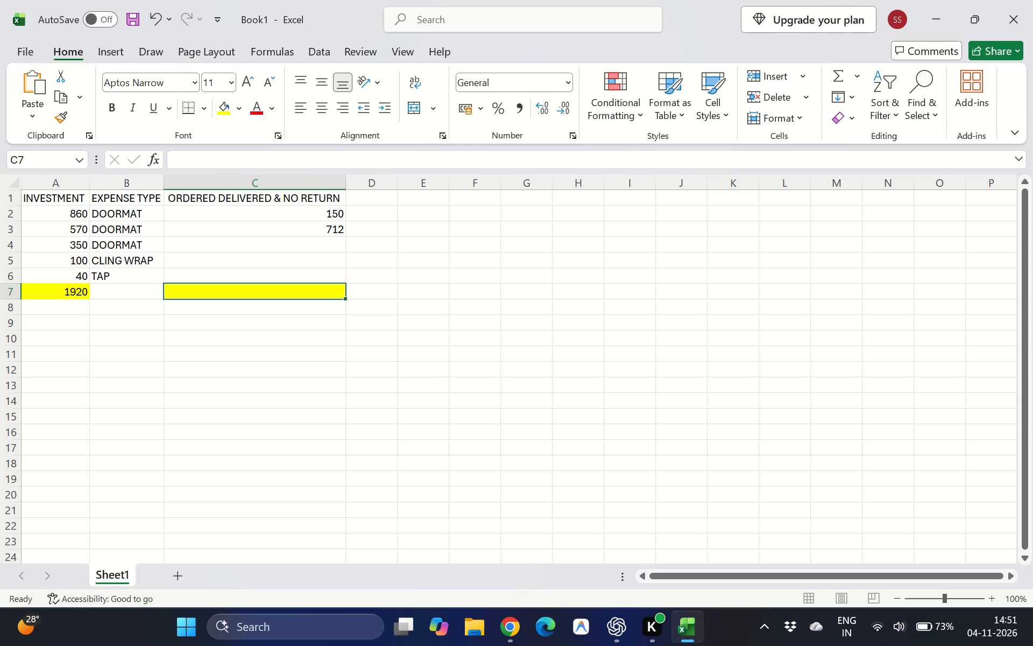
pyautogui.write('=SUm')
pyautogui.press('BackSpace')
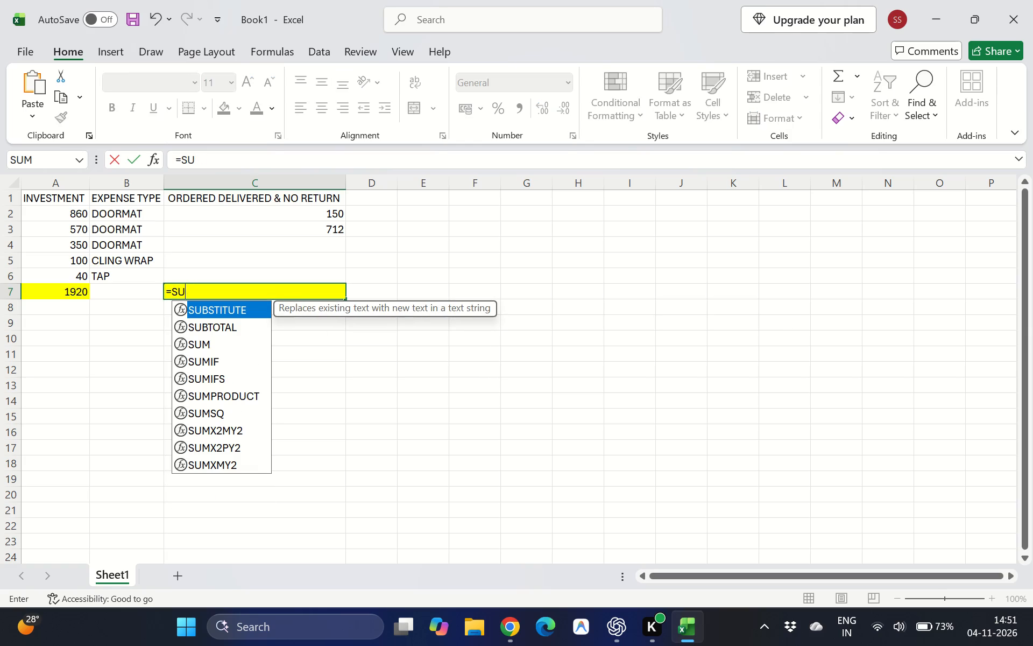
pyautogui.hotkey('shift', 'm')
pyautogui.hotkey('shift', '(')
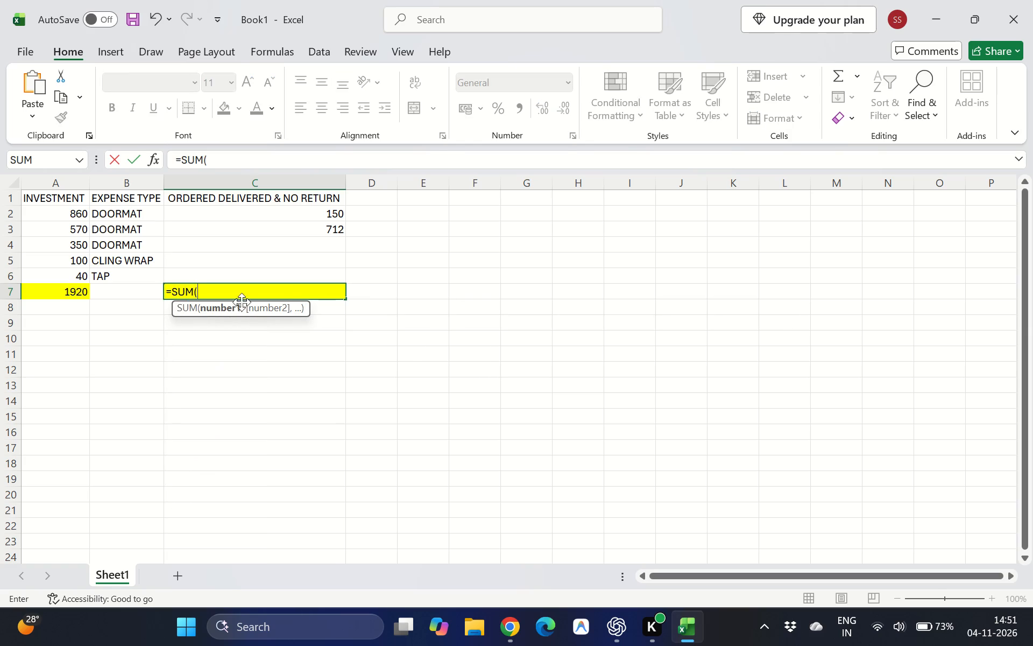
pyautogui.click(236, 305)
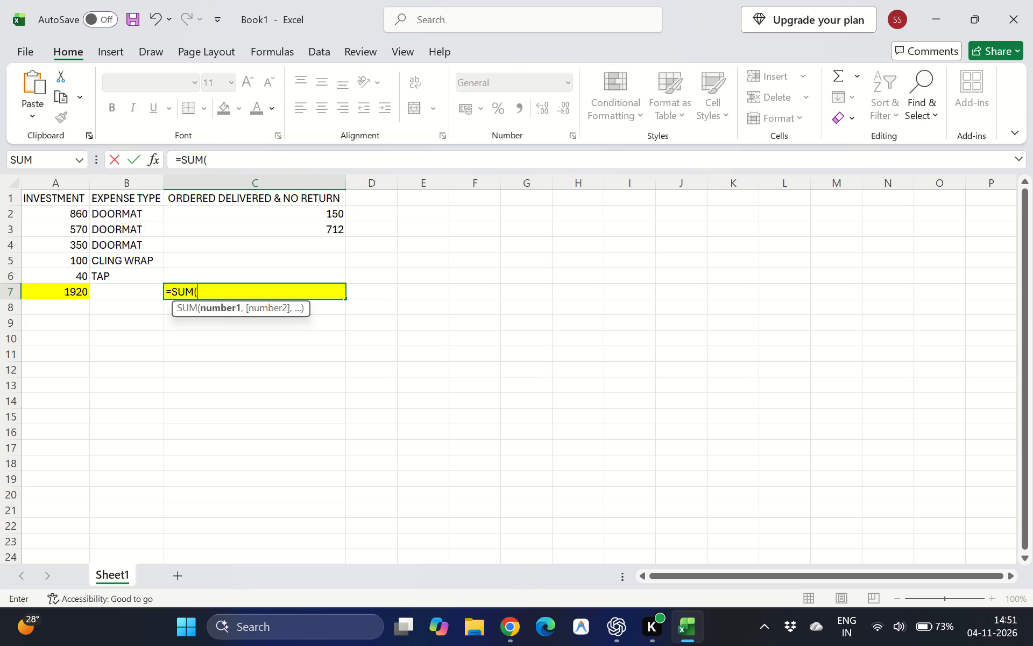
pyautogui.keyDown('ctrl'); pyautogui.click(320, 214); pyautogui.keyUp('ctrl')
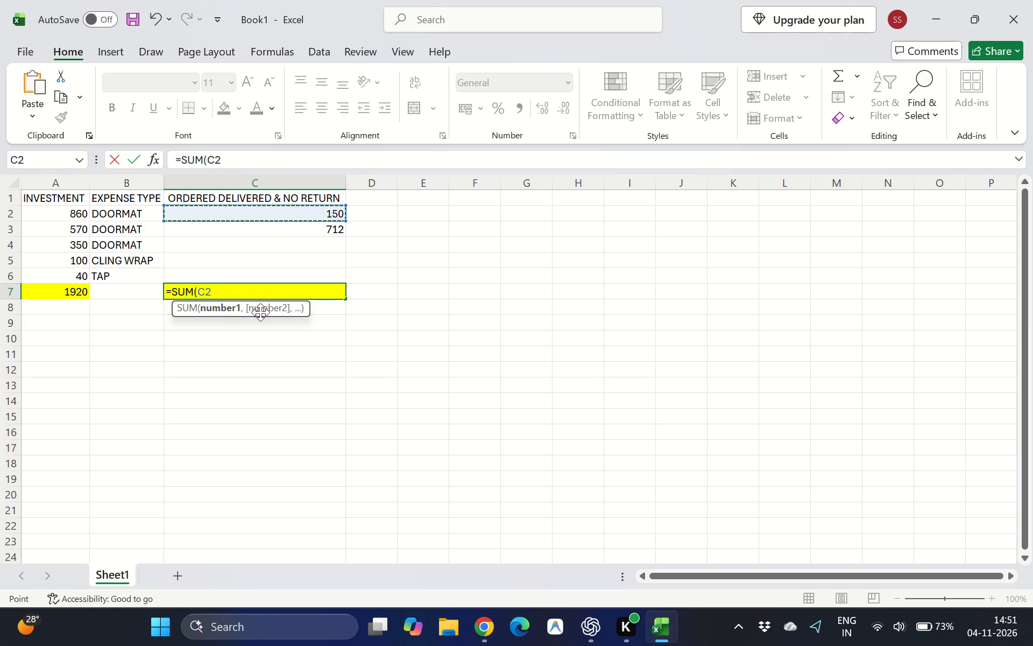
pyautogui.press(',')
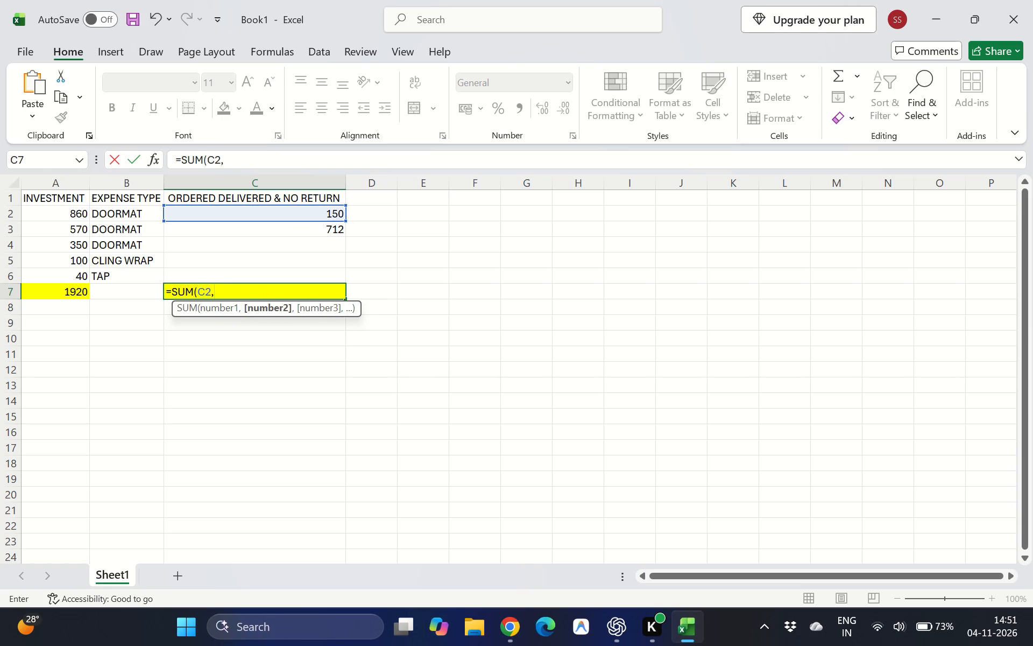
pyautogui.press('BackSpace')
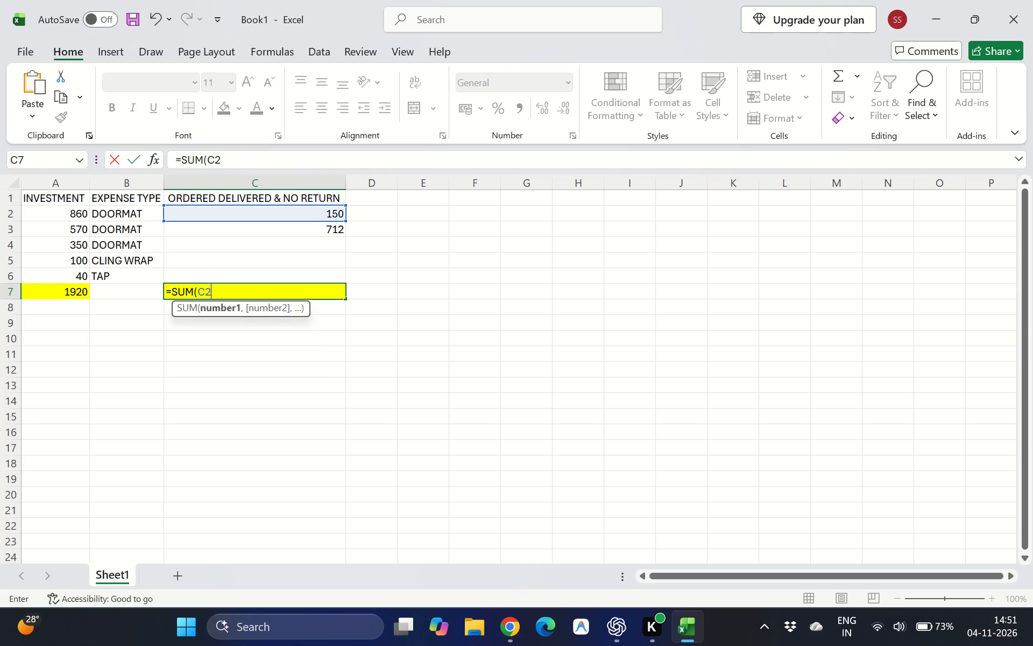
pyautogui.hotkey('shift', ':')
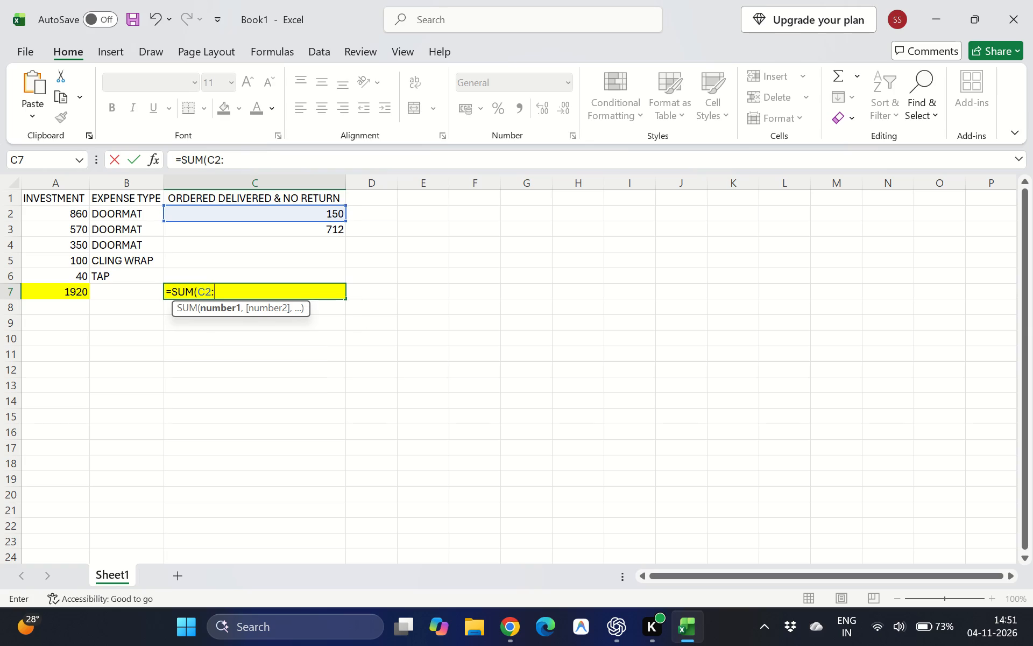
pyautogui.keyDown('ctrl'); pyautogui.click(323, 235); pyautogui.keyUp('ctrl')
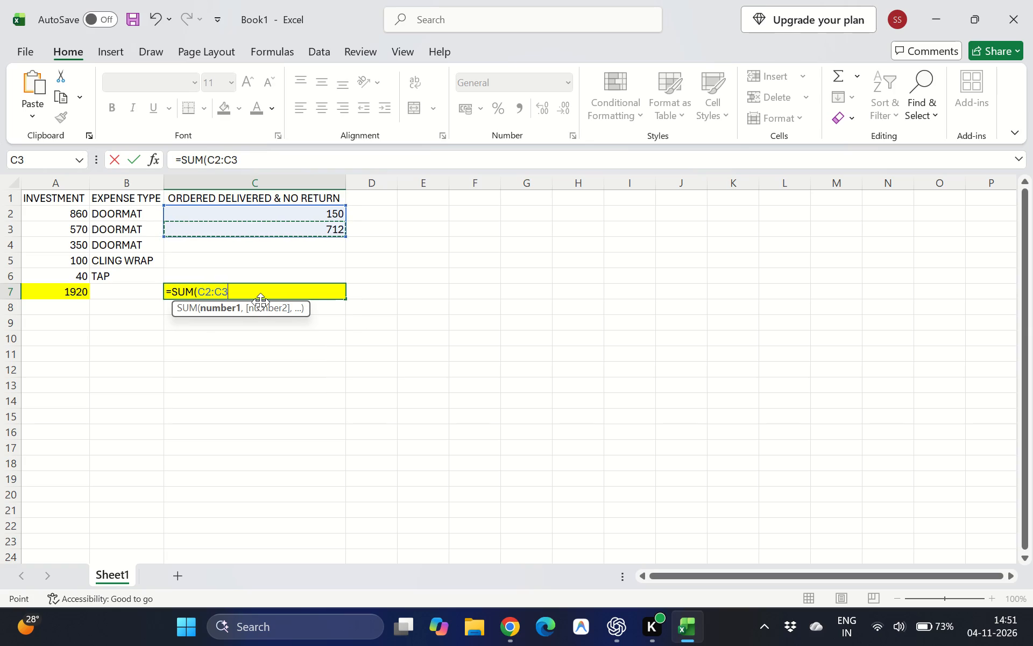
pyautogui.hotkey('shift', ')')
pyautogui.press('Return')
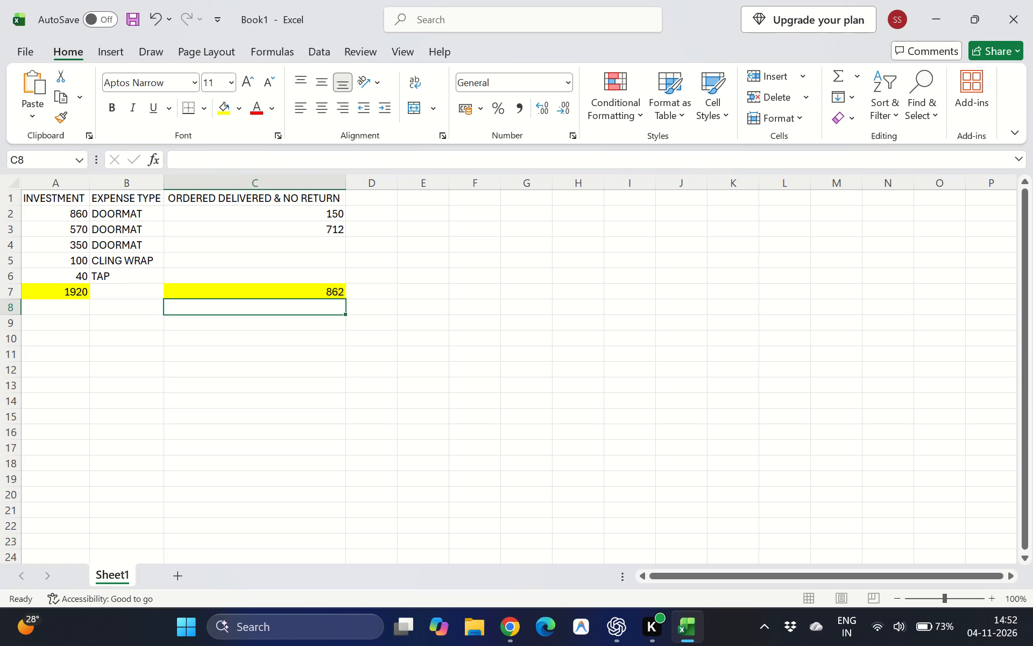
pyautogui.click(75, 290)
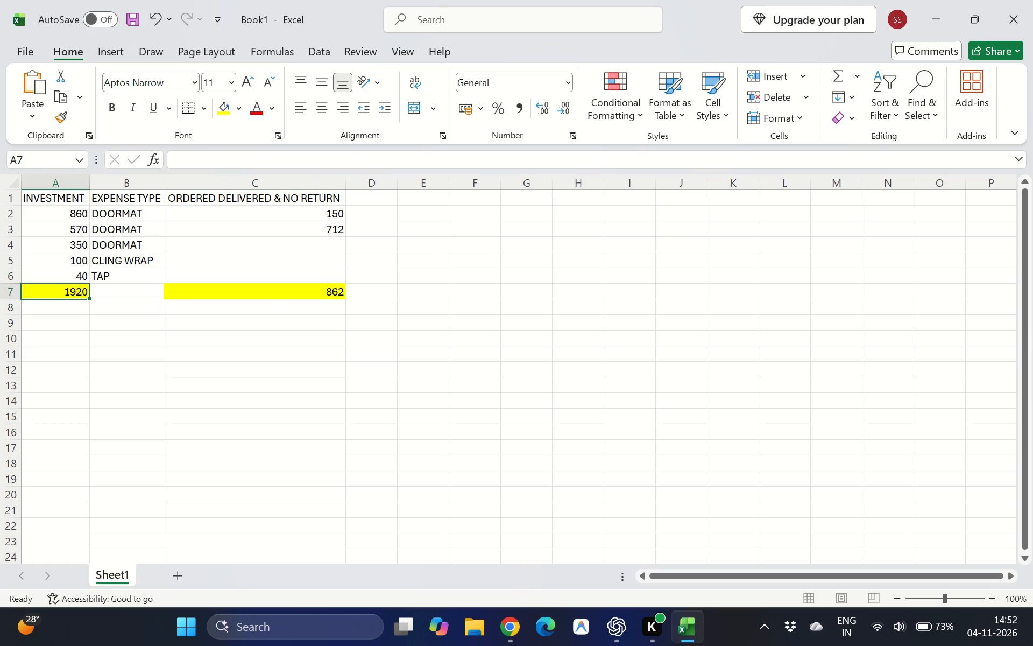
pyautogui.click(213, 299)
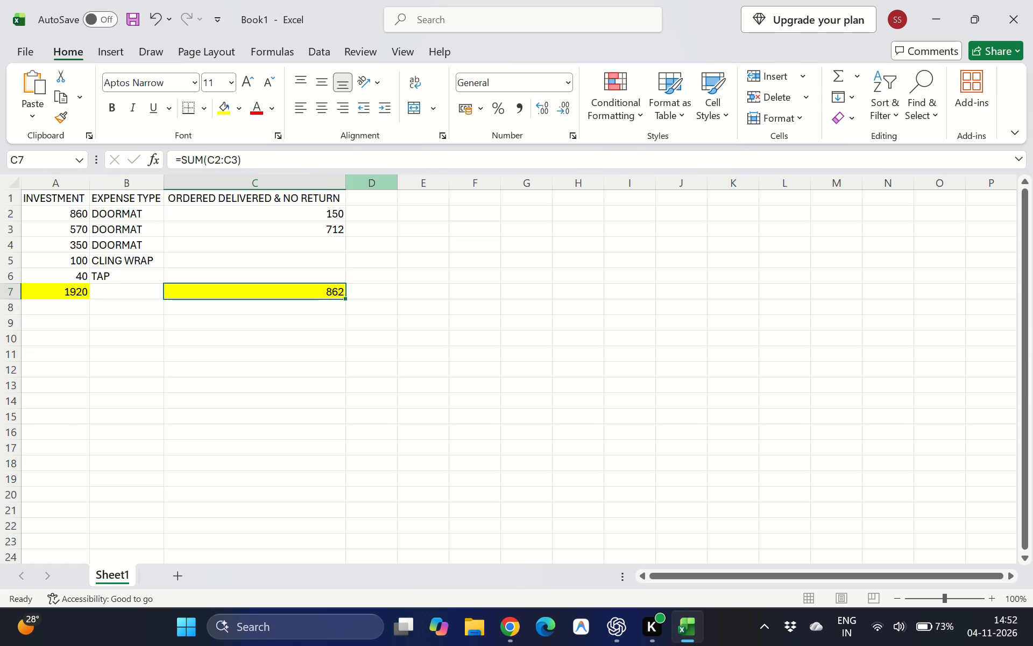
# Enter the heading ORDERS IN SHIPPING in cell D1 and widen column D to fit it.
pyautogui.click(369, 198)
pyautogui.write('ORW')
pyautogui.hotkey('shift', 'BackSpace')
pyautogui.write('DERS IN PROCESS')
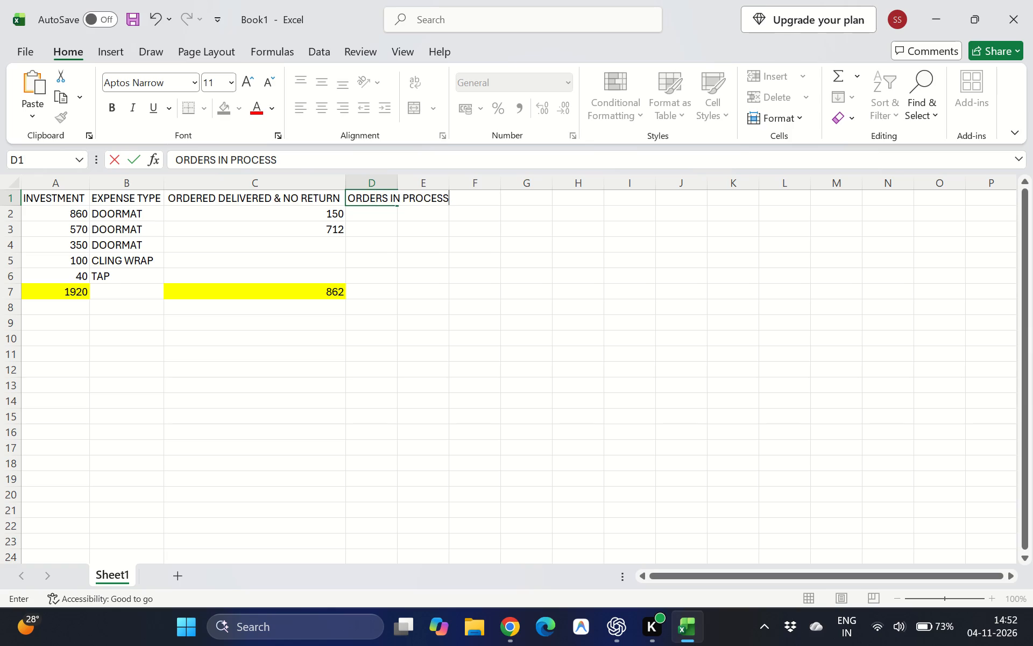
pyautogui.hotkey('shift', 'BackSpace')
pyautogui.hotkey('shift', 'BackSpace')
pyautogui.hotkey('shift', 'BackSpace')
pyautogui.hotkey('shift', 'BackSpace')
pyautogui.hotkey('shift', 'BackSpace')
pyautogui.hotkey('shift', 'BackSpace')
pyautogui.hotkey('shift', 'BackSpace')
pyautogui.write('SHIPPING')
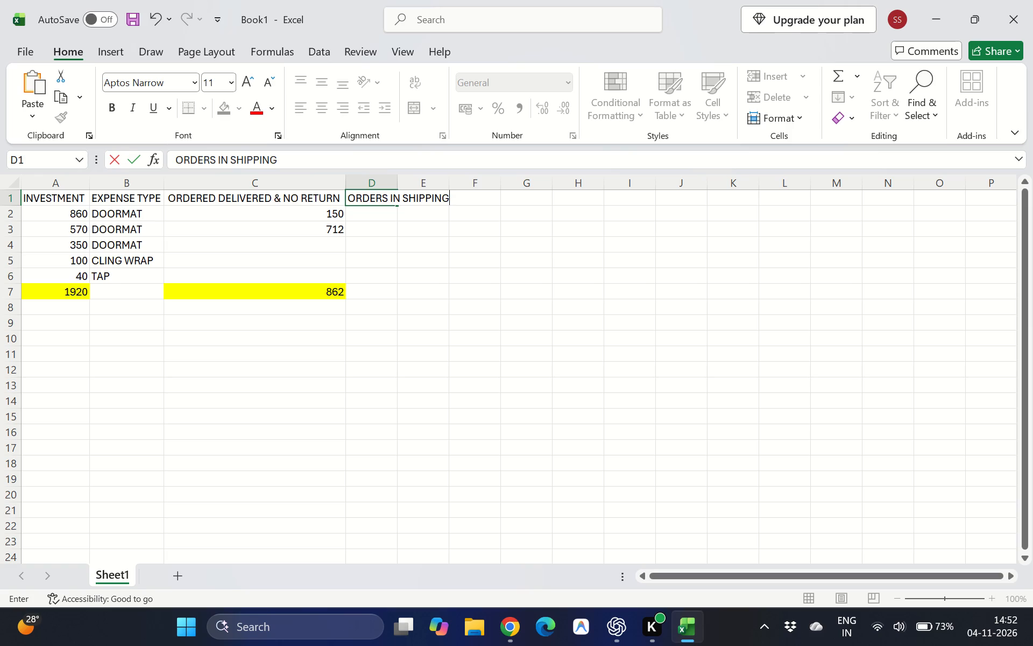
pyautogui.doubleClick(398, 186)
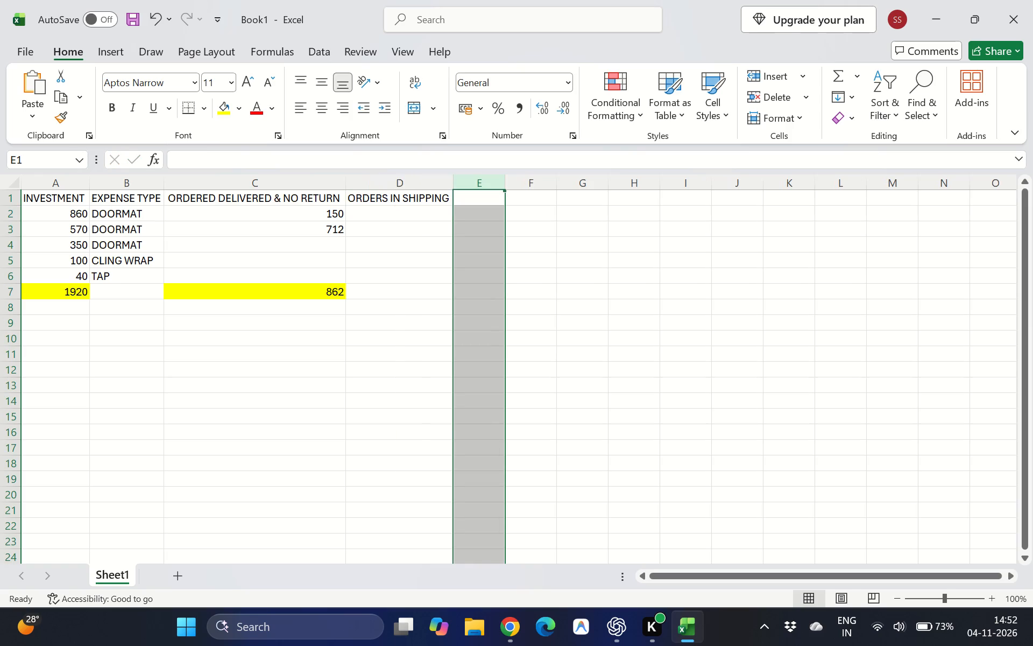
pyautogui.click(314, 251)
# Switch to the Meesho Payments page in Chrome.
pyautogui.hotkey('alt', 'Tab')
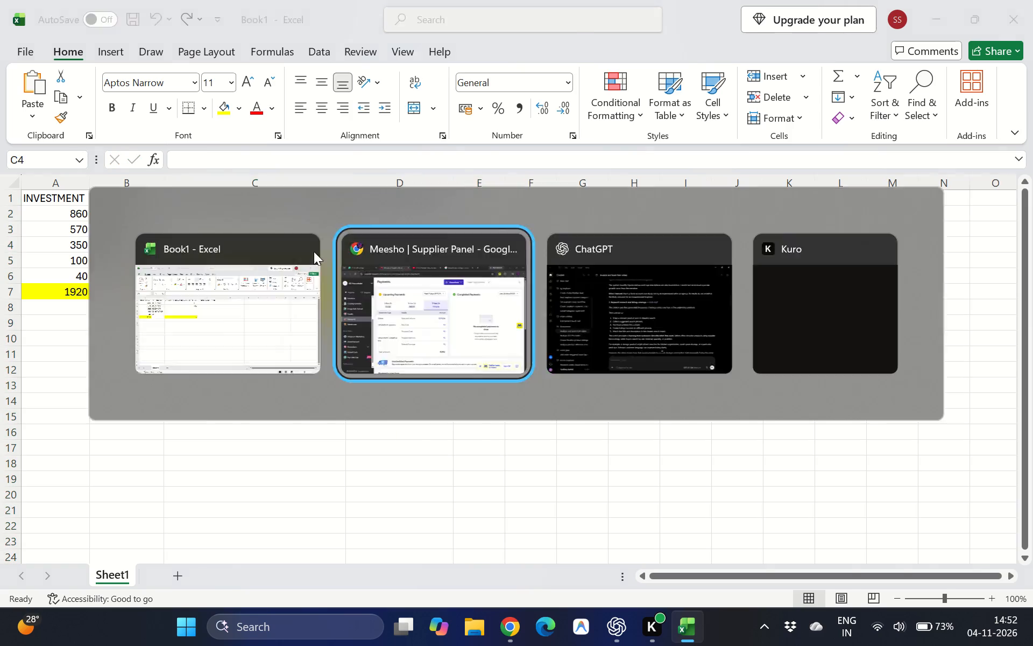
pyautogui.click(791, 117)
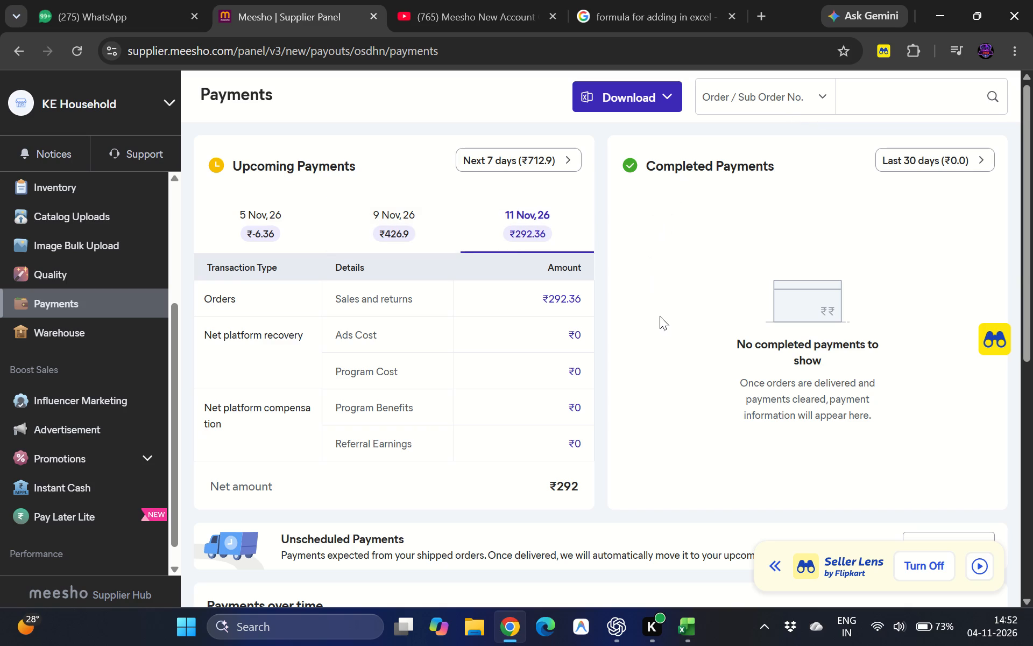
# Add 292 and 426 in Calculator to work out the sum of the two upcoming payments.
pyautogui.click(187, 631)
pyautogui.write('ca')
pyautogui.click(187, 631)
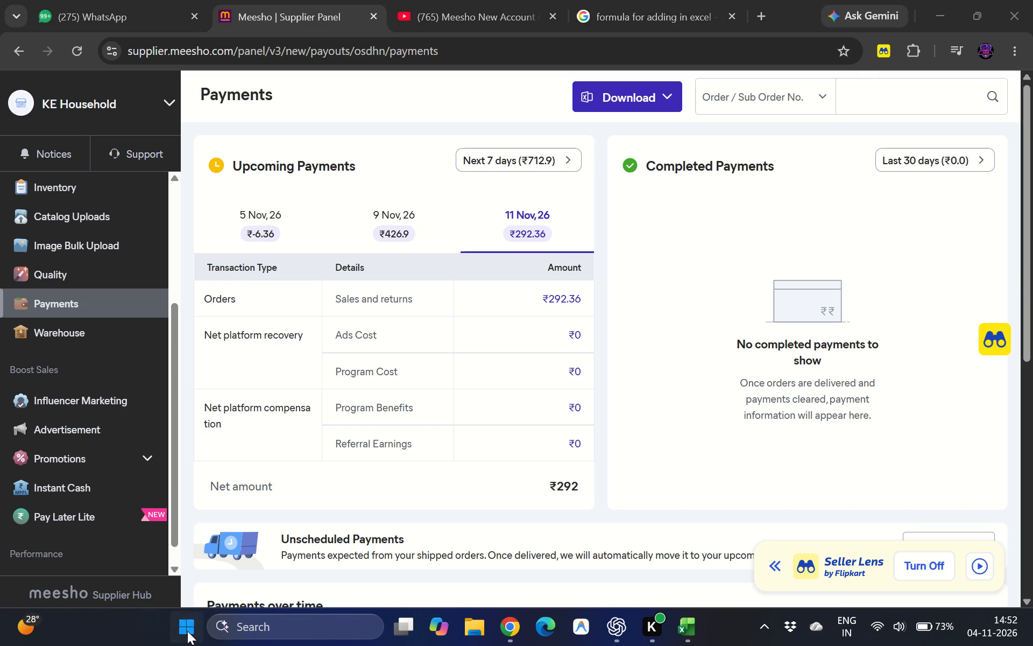
pyautogui.write('cal')
pyautogui.press('Return')
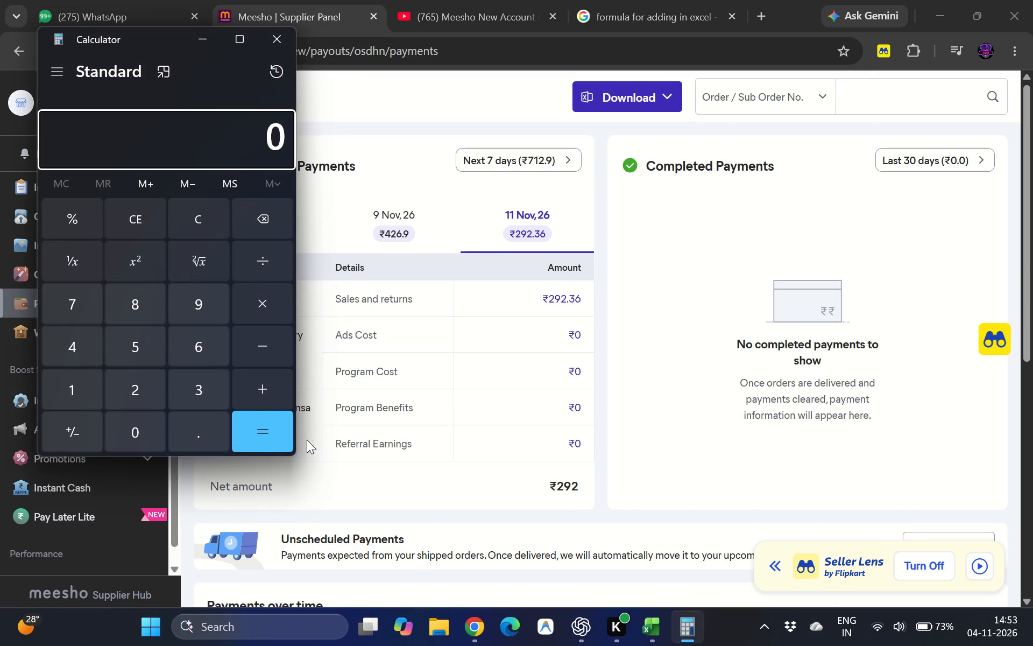
pyautogui.write('29')
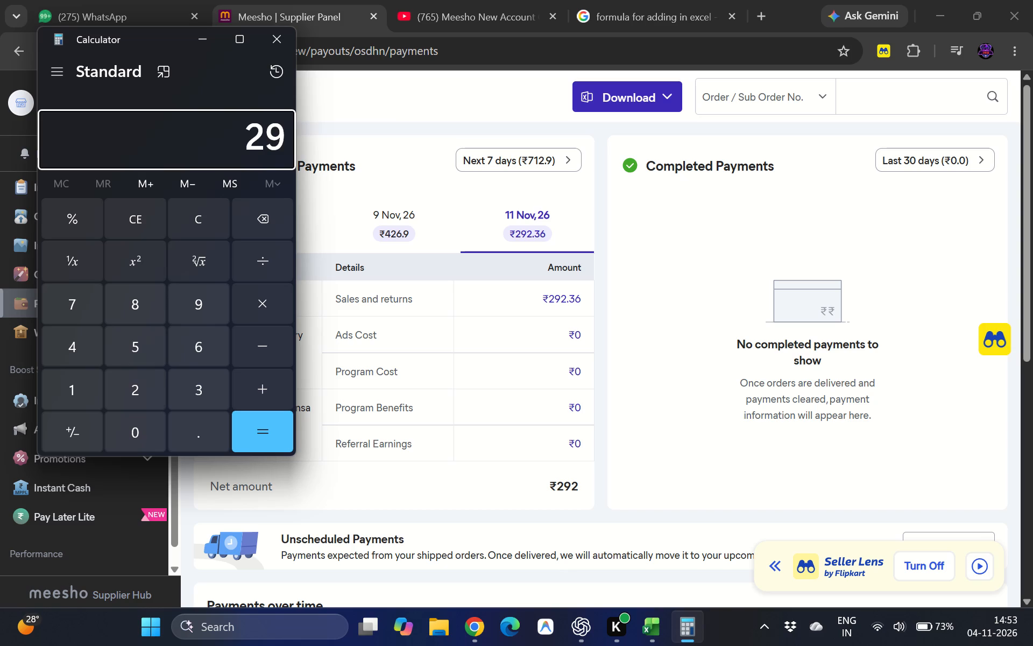
pyautogui.press('2')
pyautogui.hotkey('shift', '+')
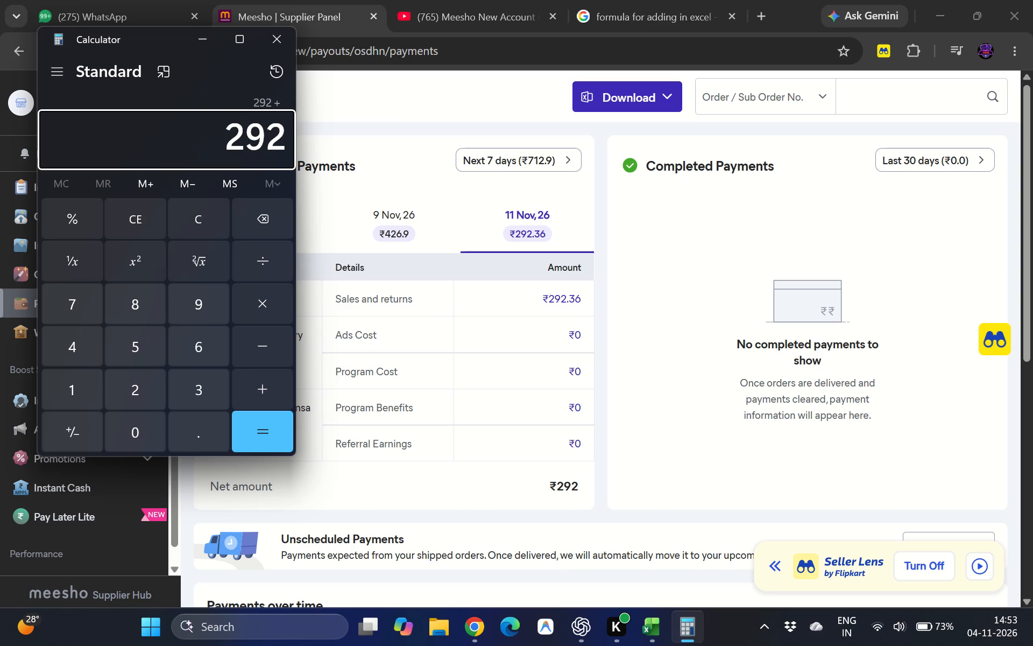
pyautogui.write('426')
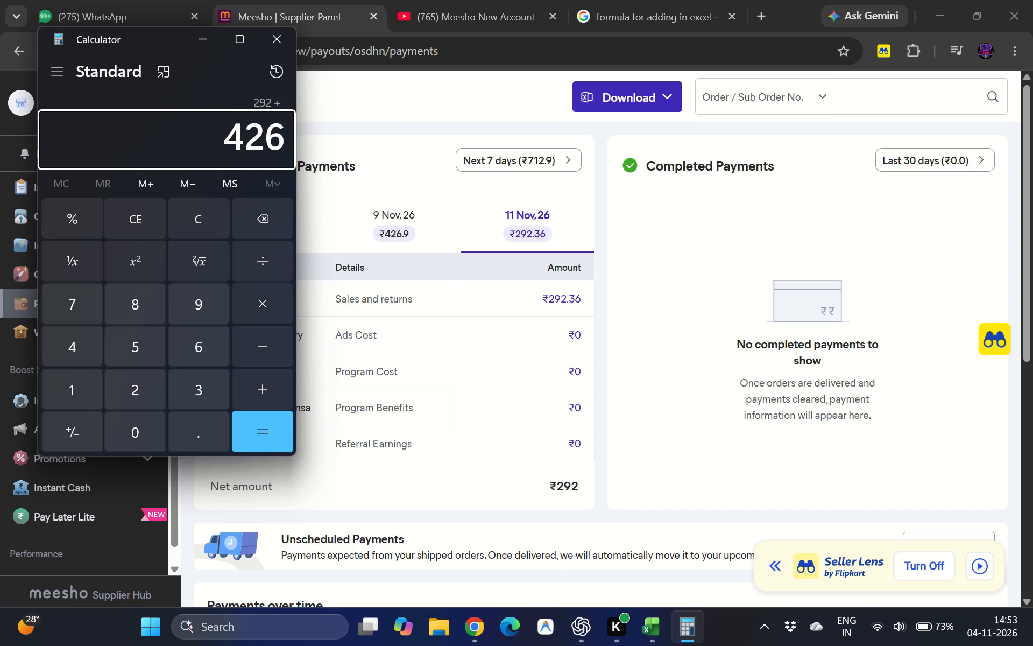
pyautogui.press('Return')
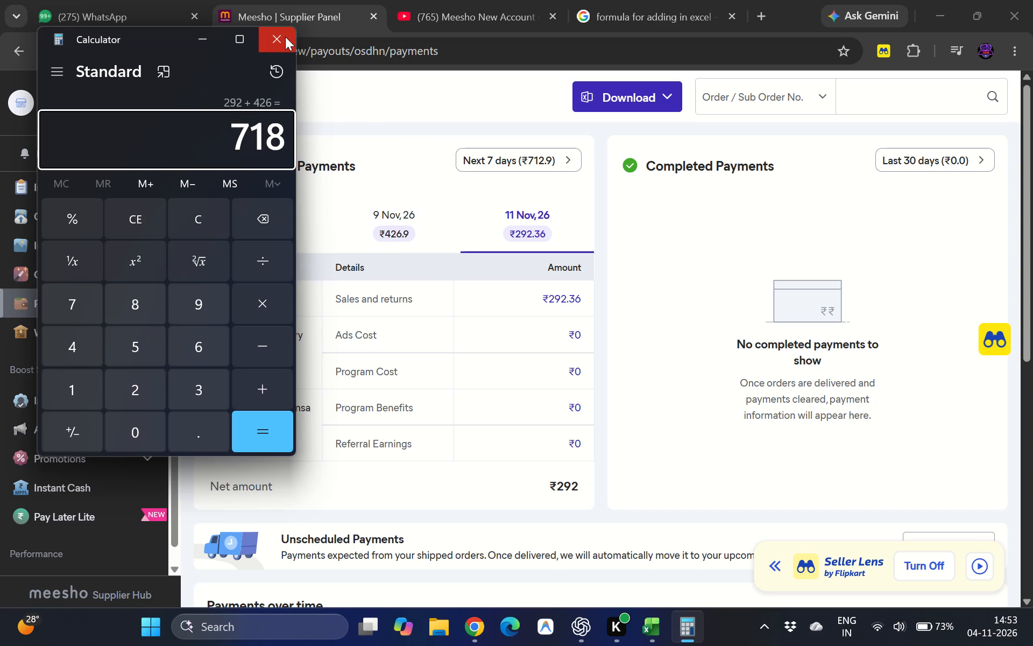
pyautogui.click(285, 37)
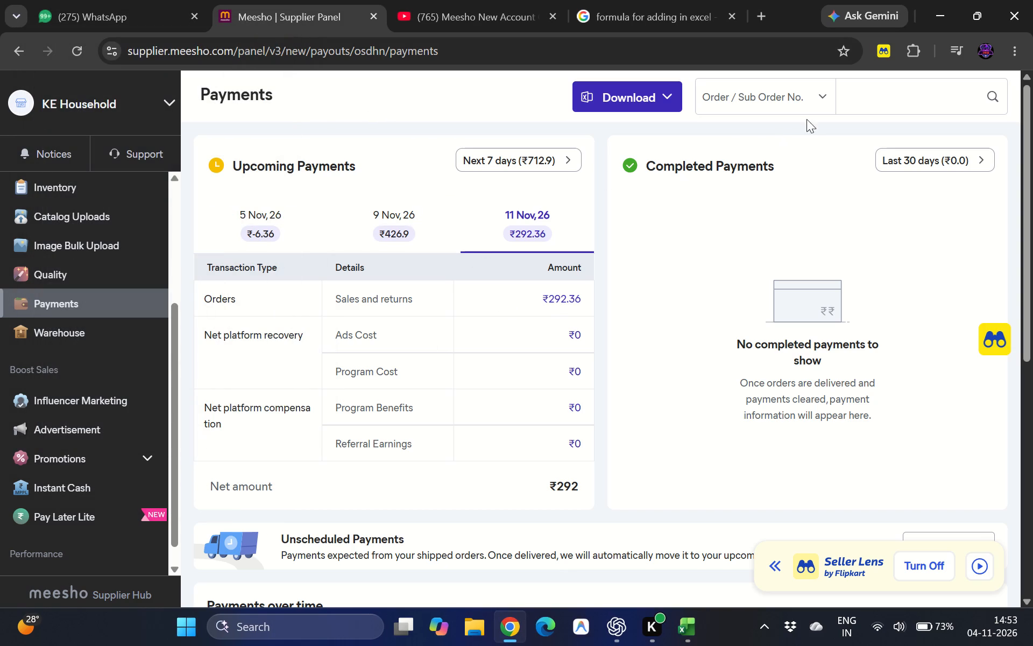
# Open the details of the Unscheduled Payments expected from shipped orders.
pyautogui.click(814, 107)
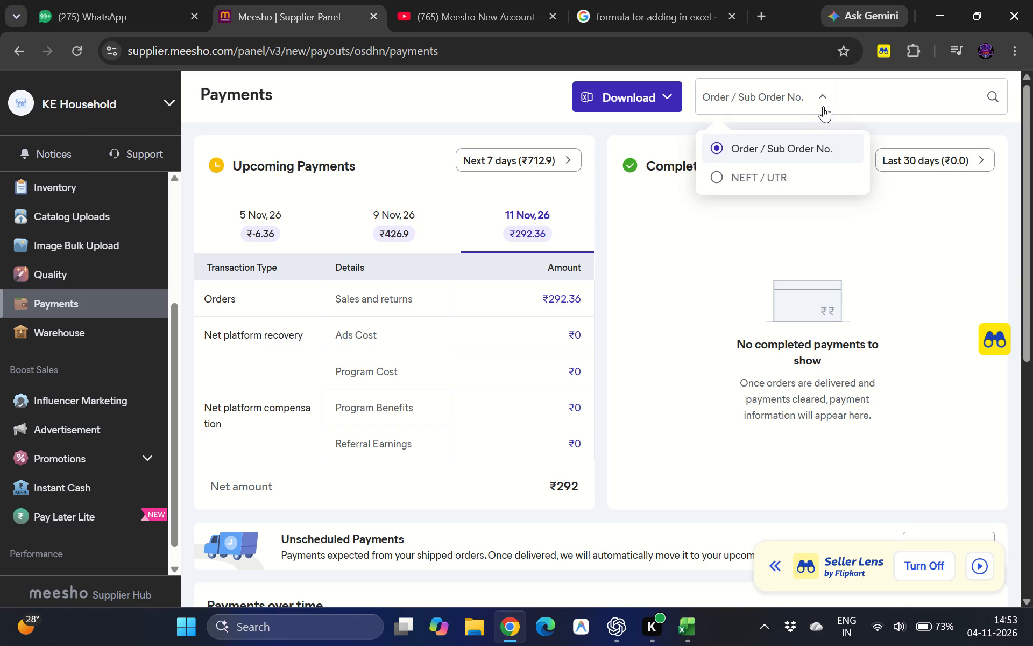
pyautogui.click(737, 320)
pyautogui.scroll(-1, 591, 400)
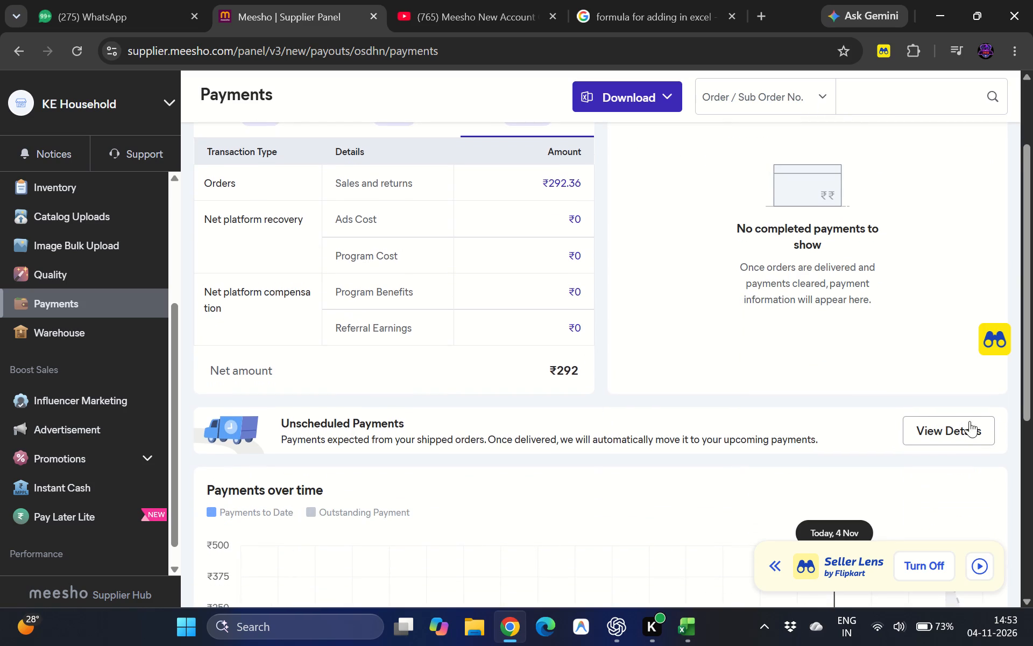
pyautogui.click(987, 426)
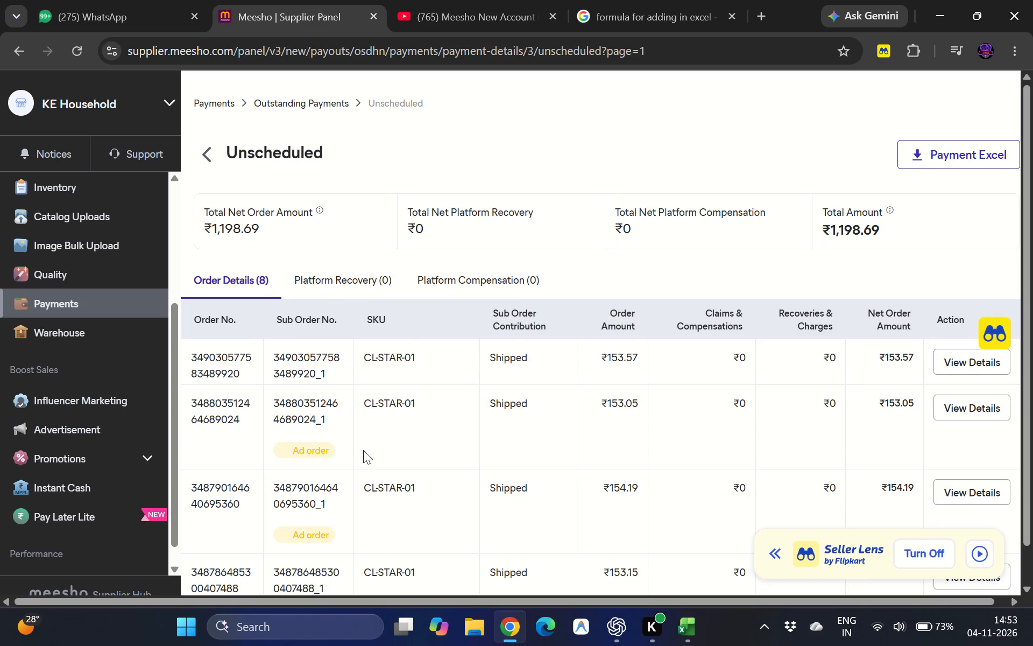
# Examine the unscheduled order list for each order's shipping status and net order amount.
pyautogui.scroll(-2, 509, 363)
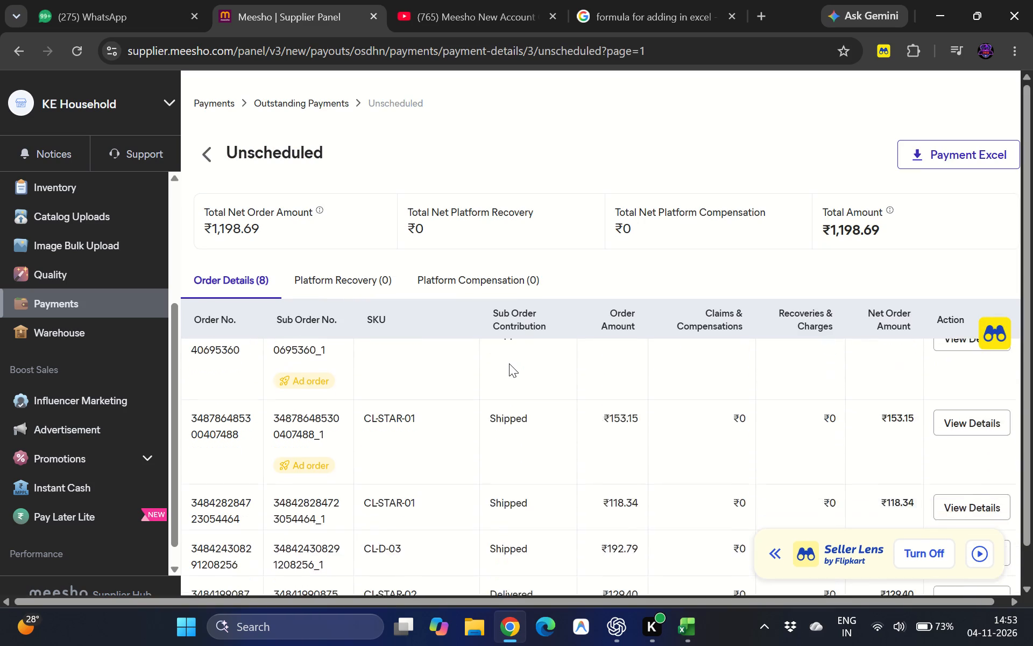
pyautogui.scroll(-1, 509, 363)
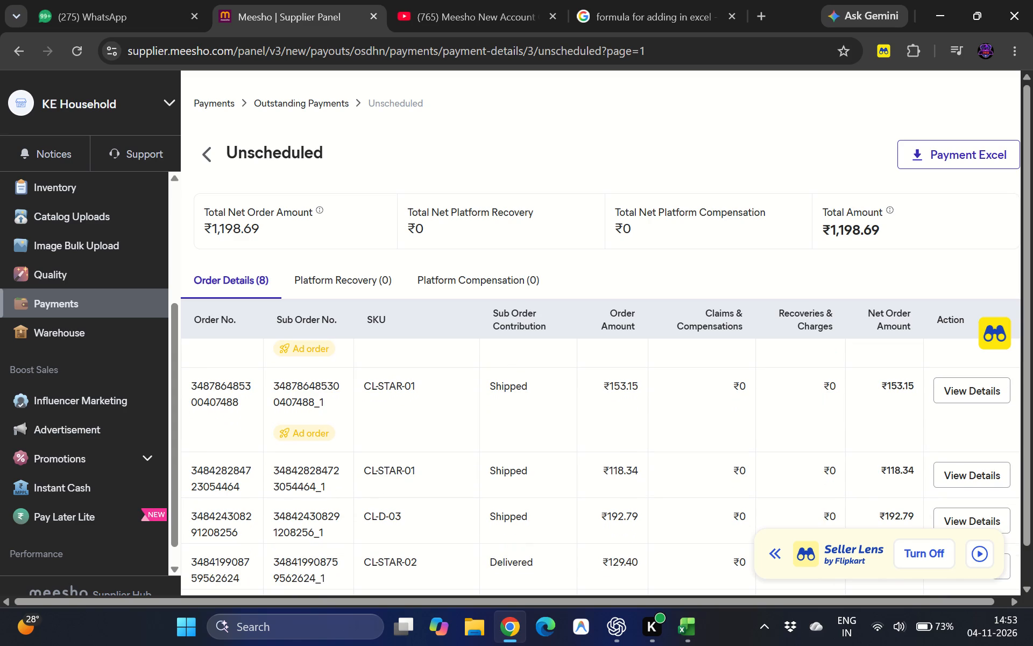
pyautogui.scroll(-1, 429, 475)
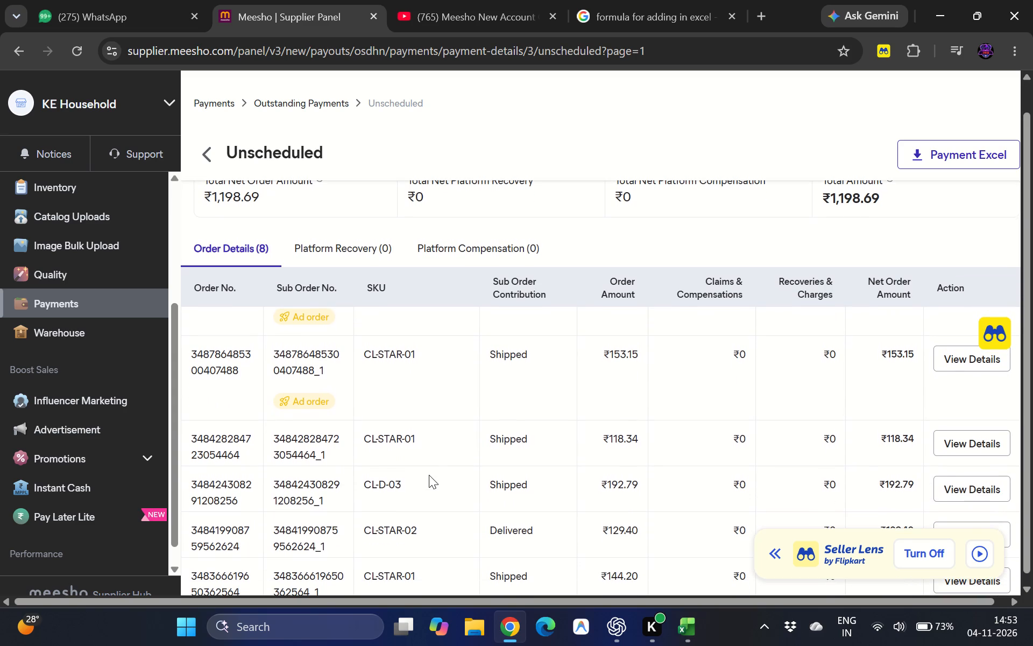
pyautogui.scroll(-2, 429, 475)
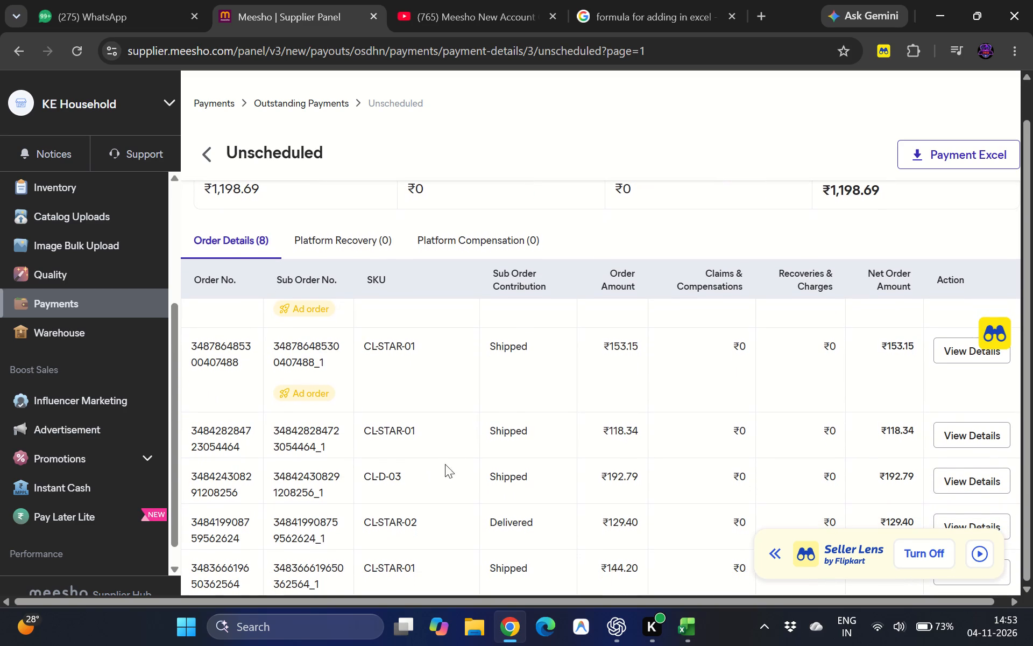
pyautogui.scroll(-2, 604, 444)
pyautogui.scroll(-1, 558, 529)
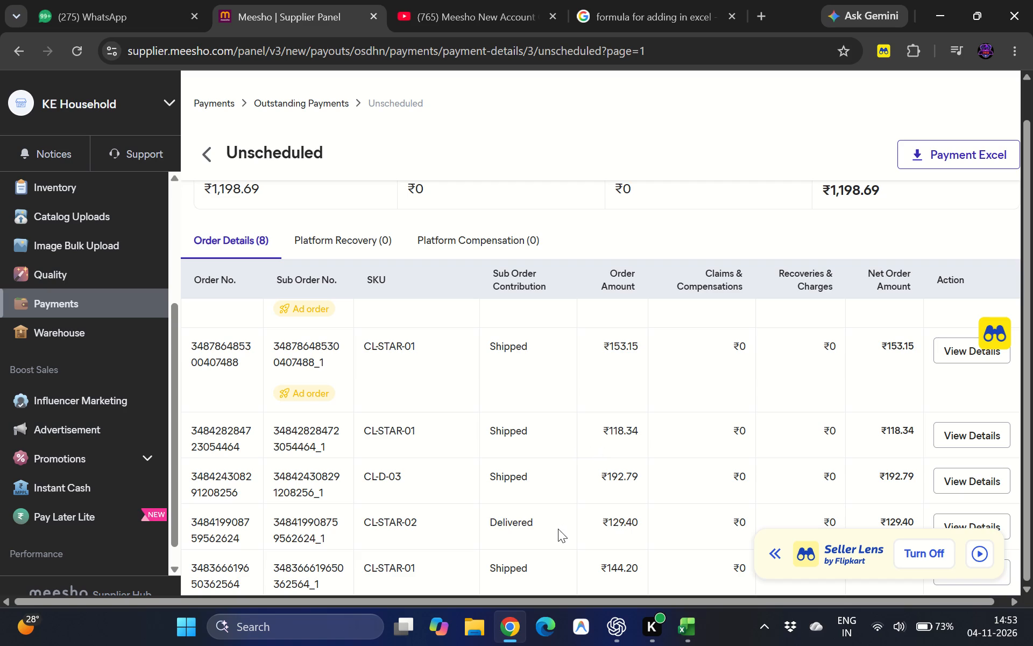
pyautogui.rightClick(558, 529)
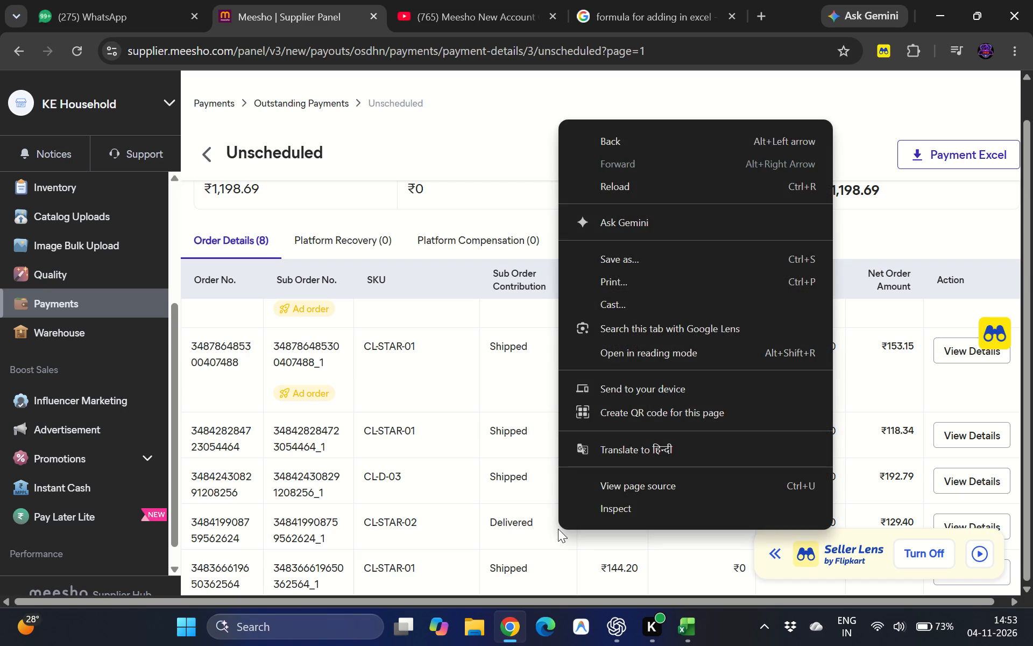
pyautogui.click(558, 529)
pyautogui.scroll(-1, 520, 518)
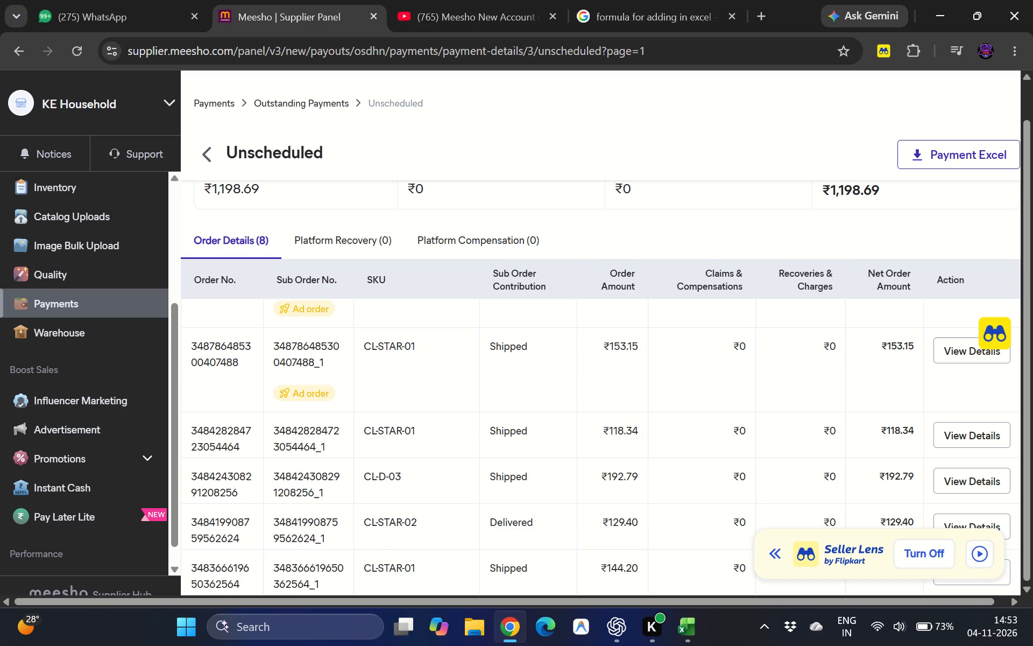
pyautogui.scroll(-1, 520, 518)
# Move the Seller Lens bar away from the net order amounts it covers.
pyautogui.click(776, 551)
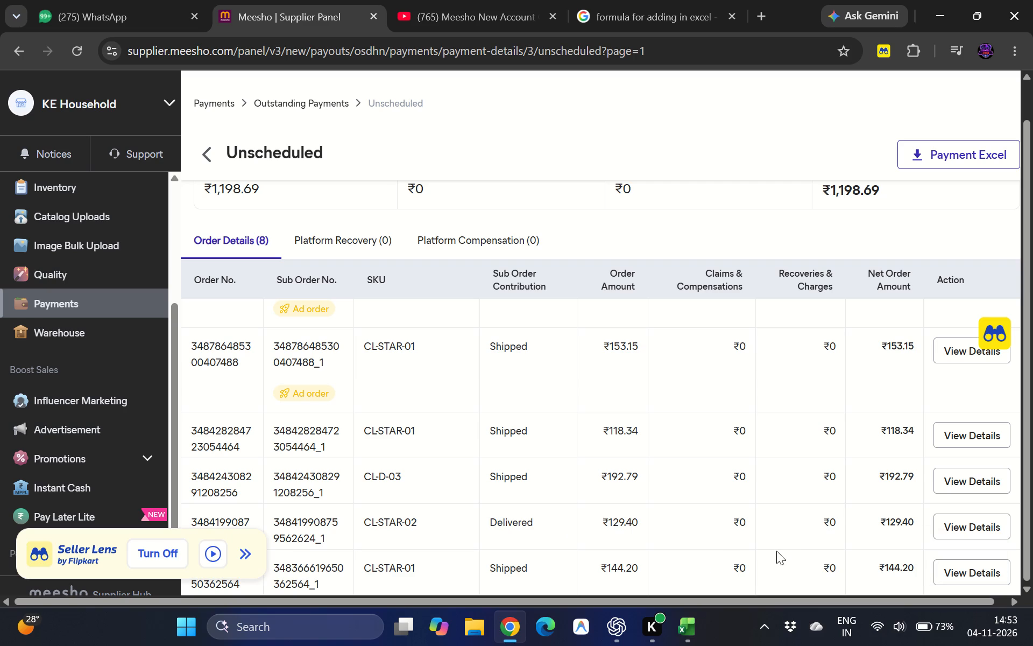
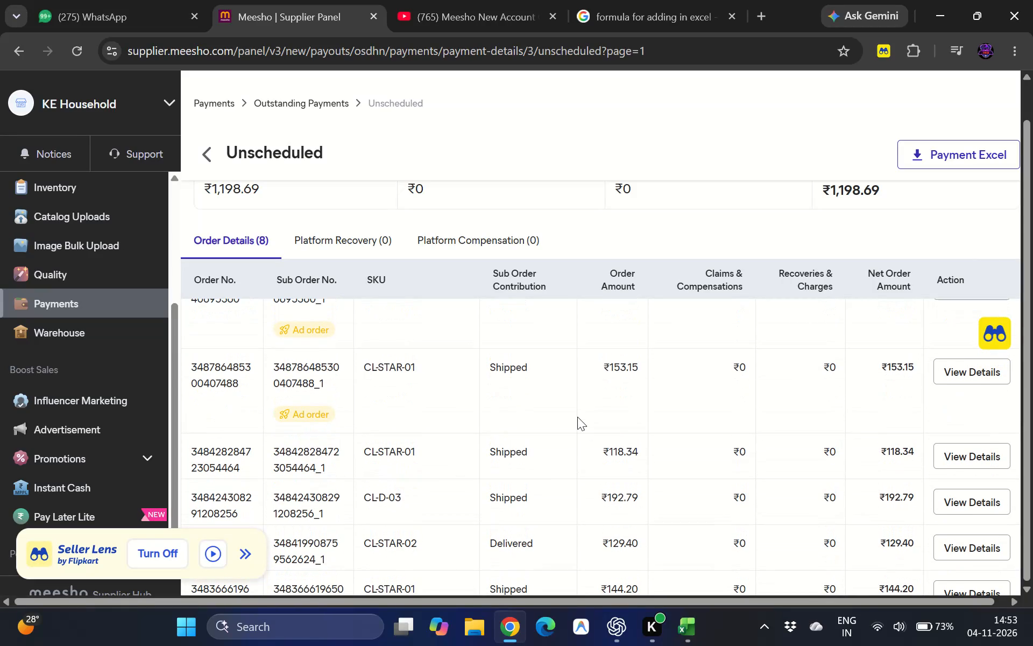
# Check the payment status of the ₹118.34 CL-STAR-01 order in its order details, and close them.
pyautogui.click(991, 451)
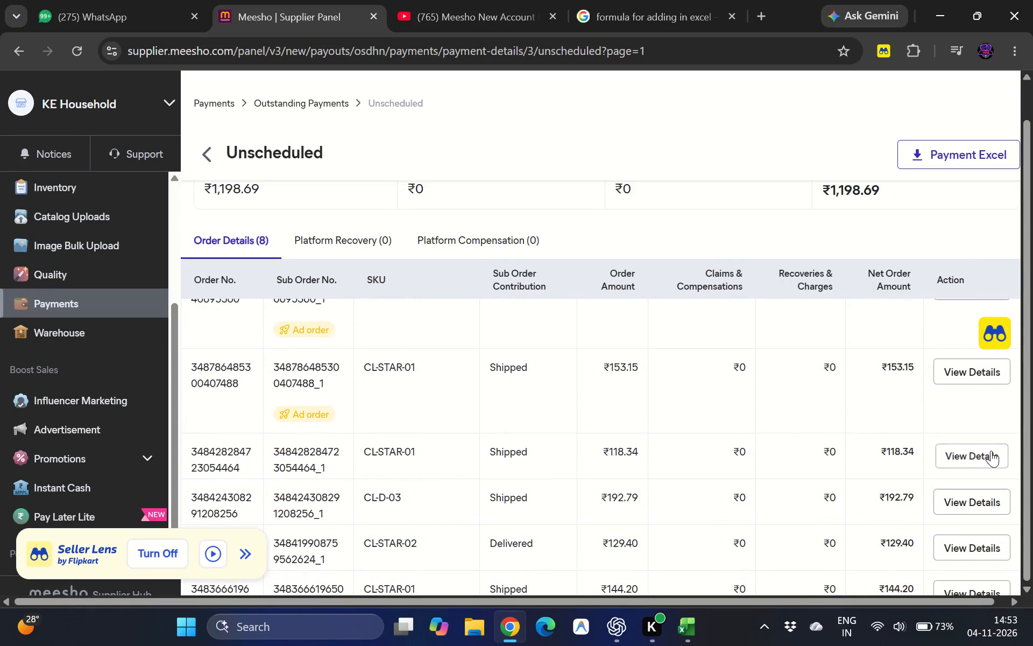
pyautogui.hscroll(-1, 991, 451)
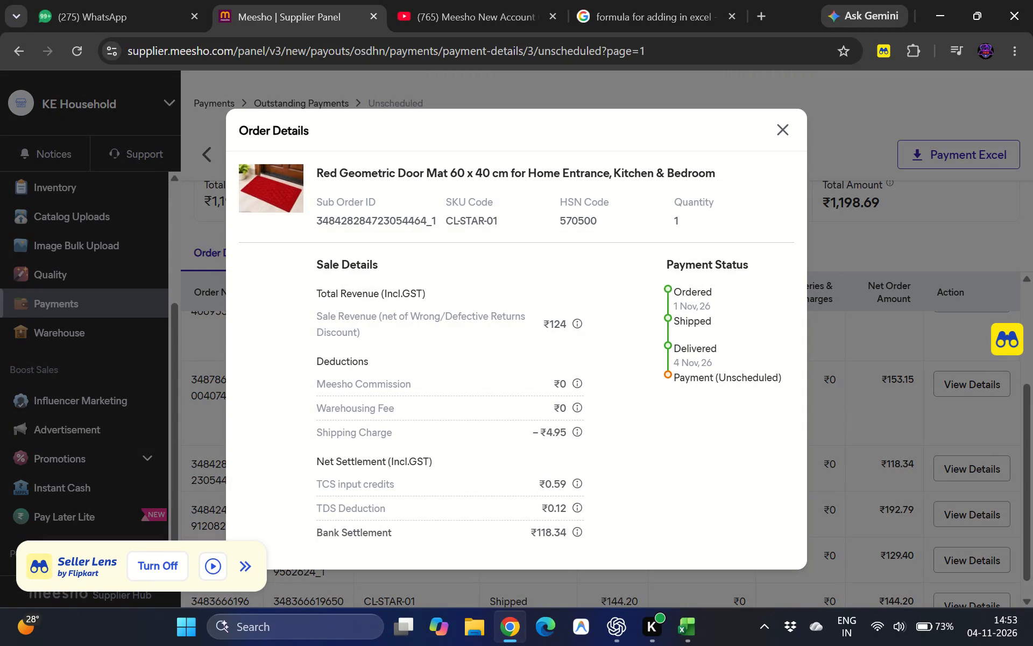
pyautogui.scroll(-1, 560, 435)
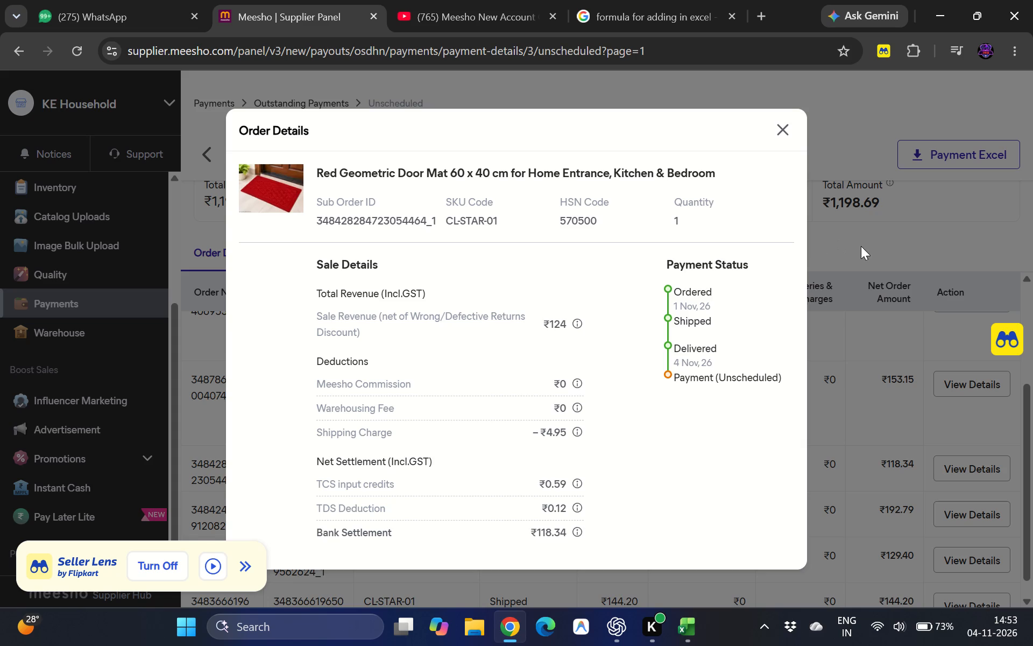
pyautogui.click(861, 246)
# Open the order details of the CL-STAR-02 order and examine its bank settlement and delivery status.
pyautogui.scroll(-6, 769, 392)
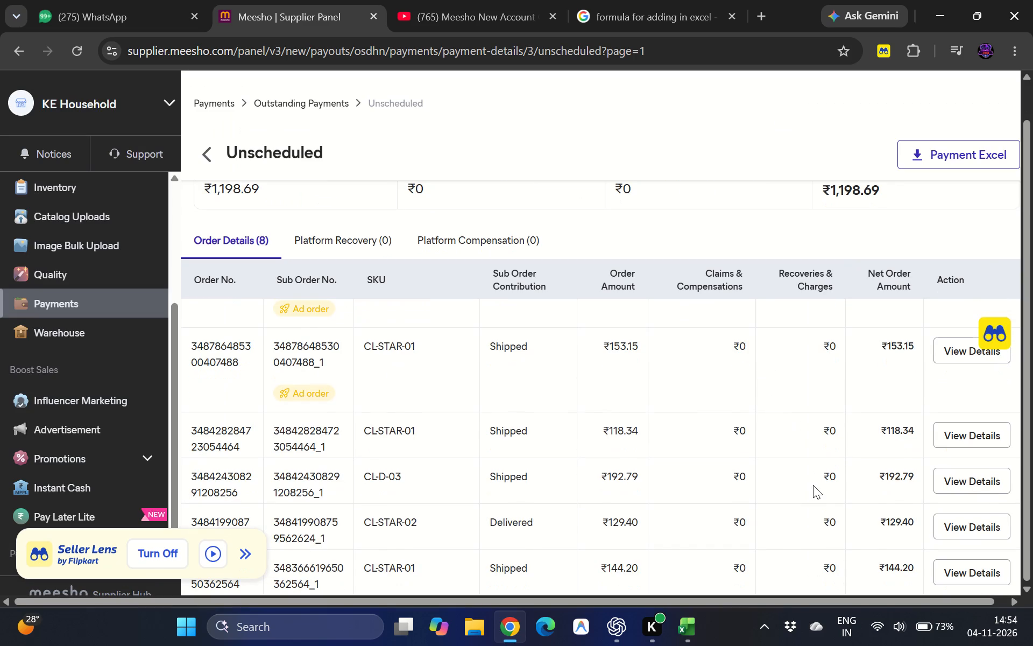
pyautogui.scroll(-2, 813, 485)
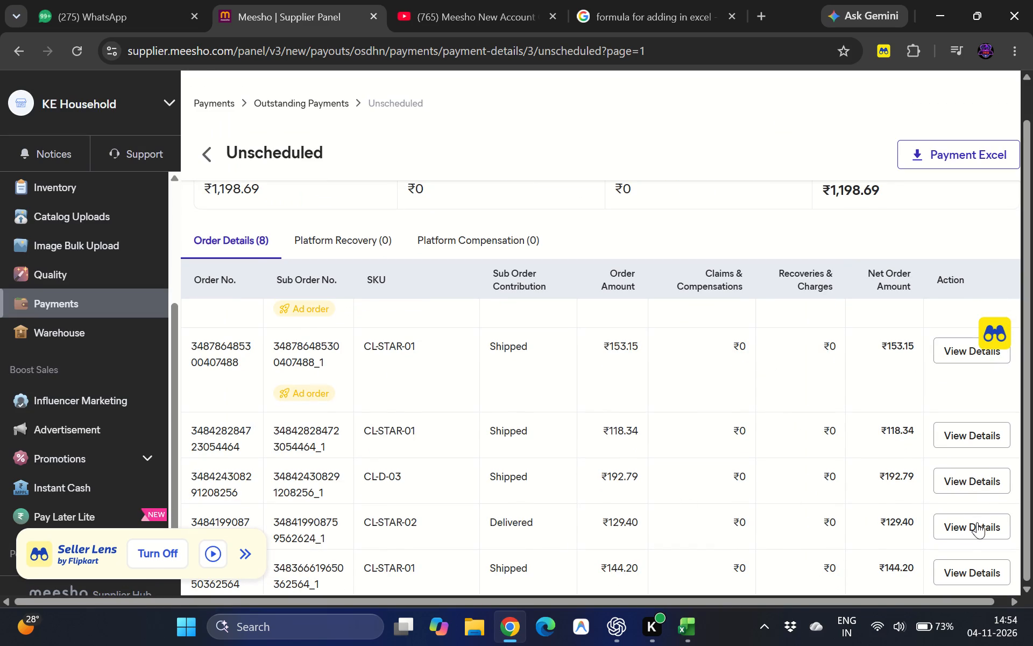
pyautogui.click(977, 522)
pyautogui.scroll(-1, 528, 332)
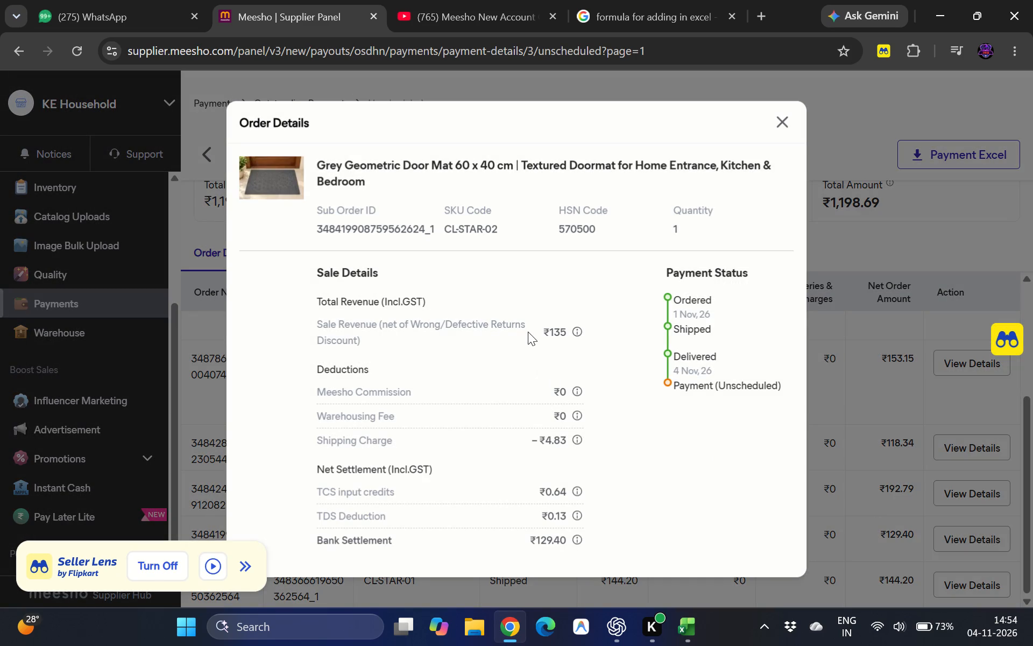
pyautogui.scroll(-1, 528, 332)
# Switch to Excel and enter 129 in cell C4 under ORDERED DELIVERED & NO RETURN.
pyautogui.hotkey('alt', 'Tab')
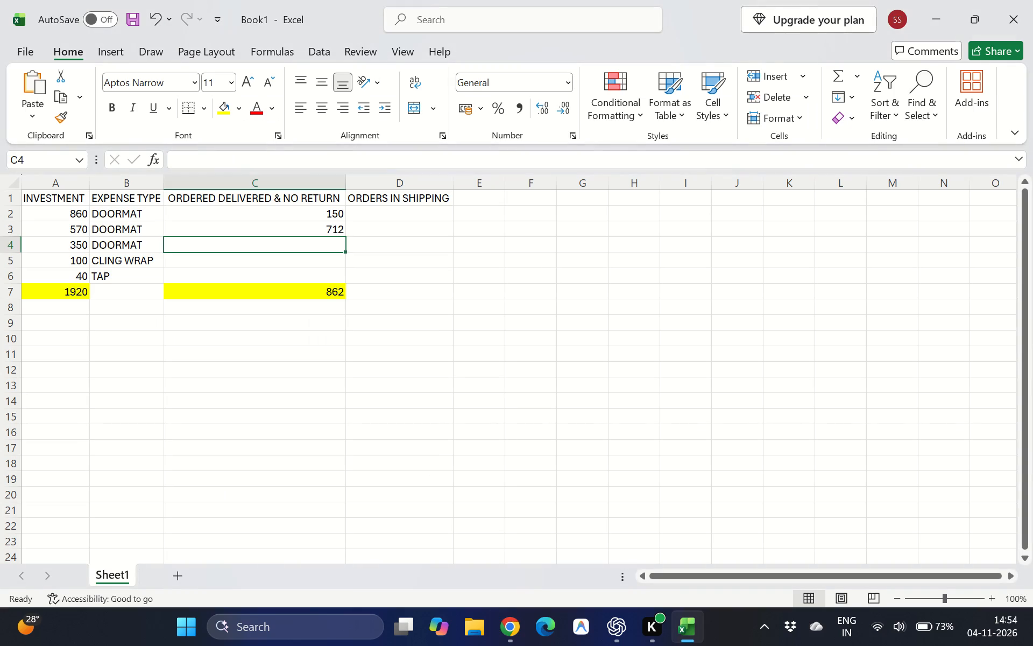
pyautogui.write('12')
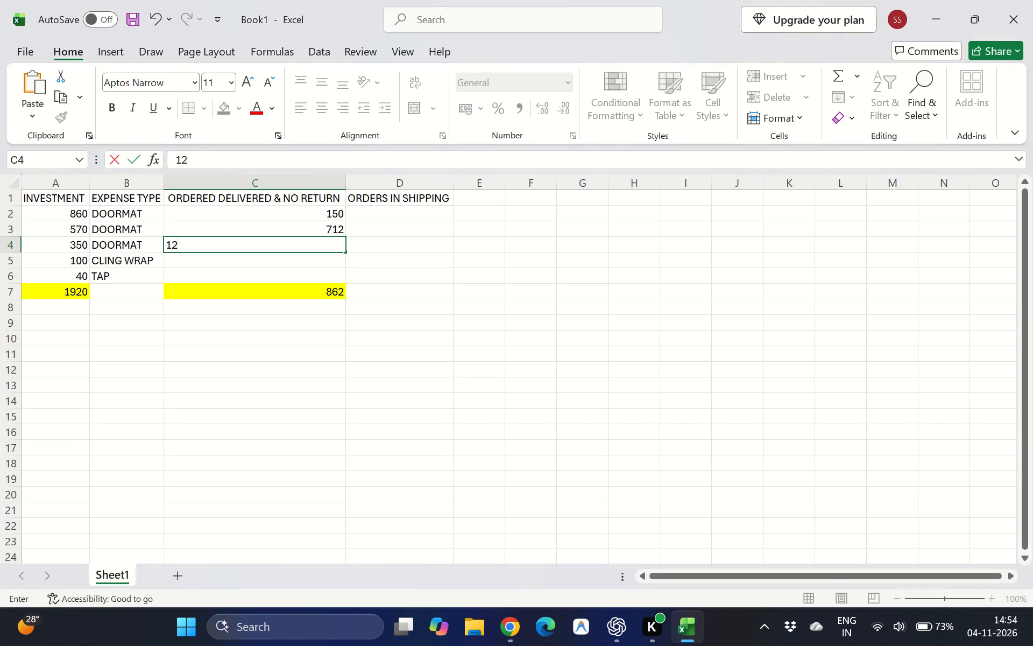
pyautogui.press('9')
# Extend the delivered-orders total in C7 to include the new amount, making the formula =SUM(C2:C4).
pyautogui.click(318, 298)
pyautogui.click(235, 160)
pyautogui.press('BackSpace')
pyautogui.press('4')
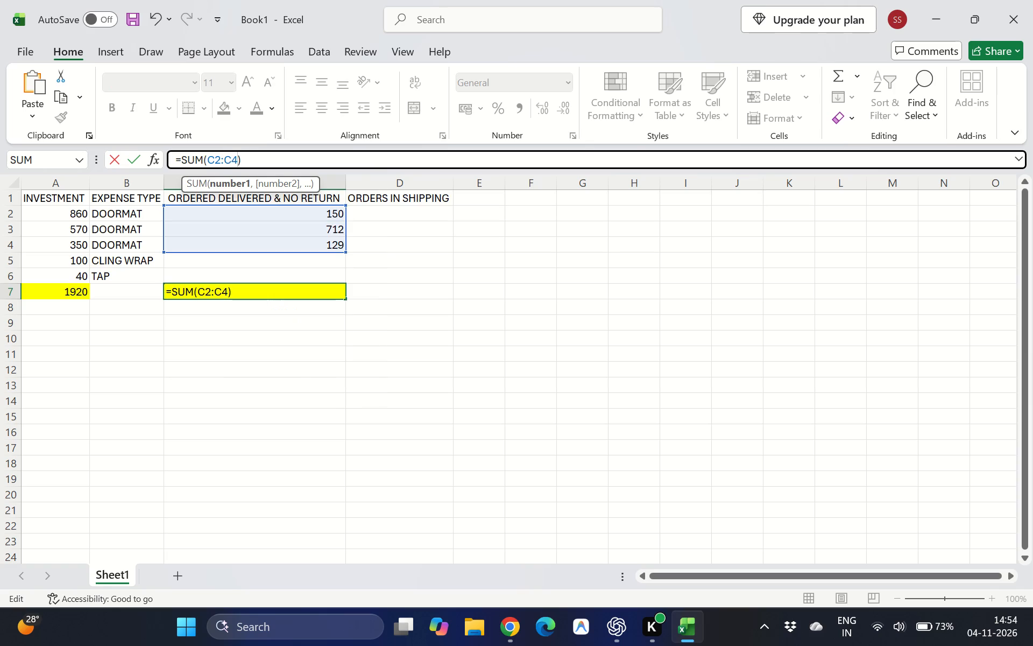
pyautogui.press('Return')
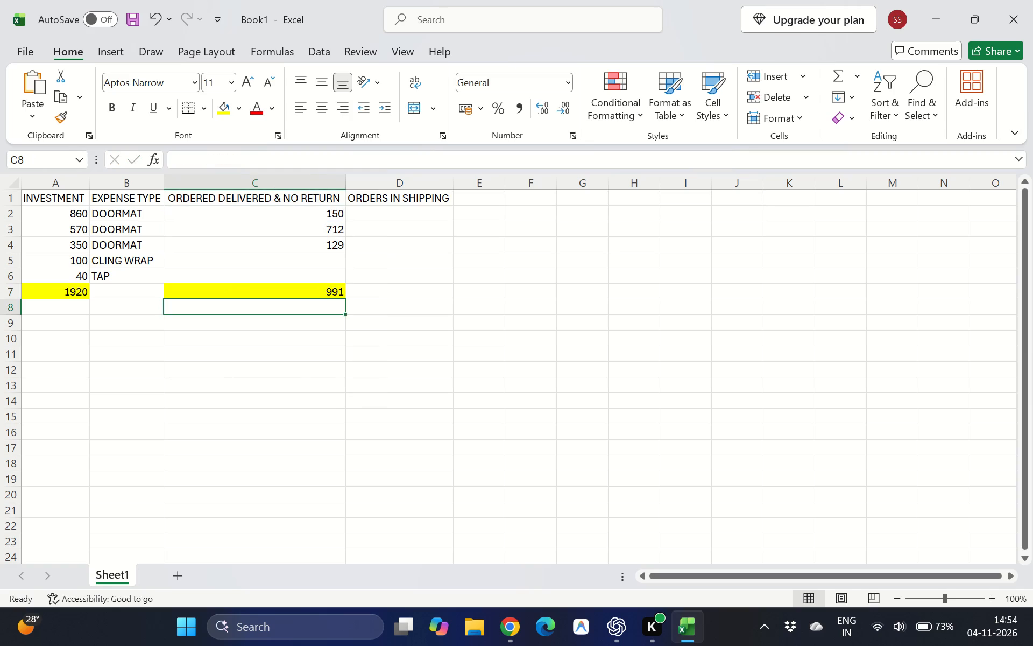
pyautogui.click(324, 294)
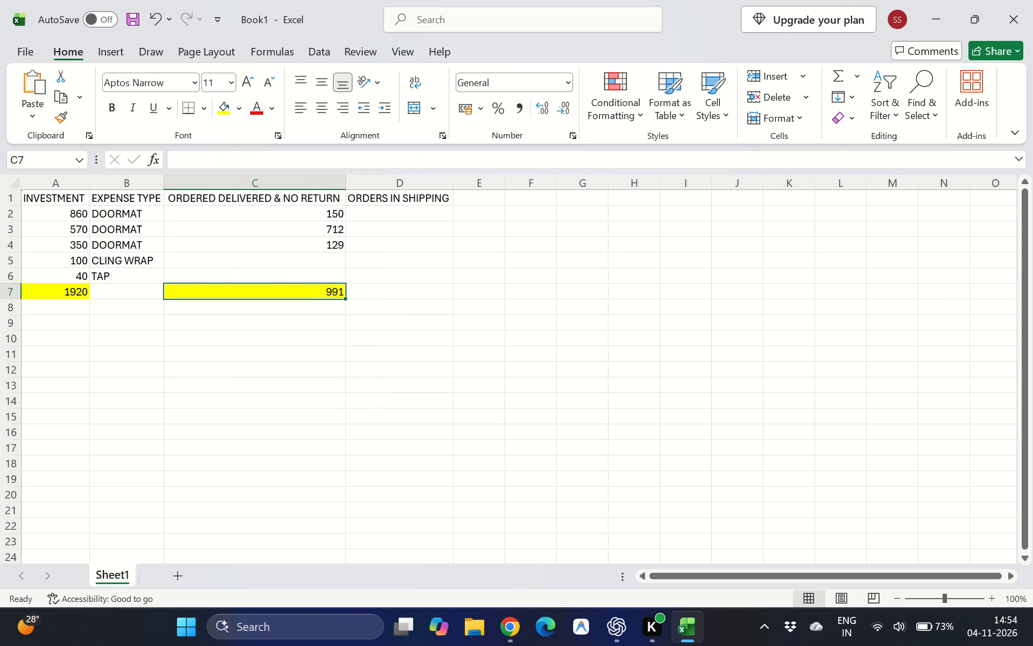
# Select cell D2, the first empty cell under ORDERS IN SHIPPING in the Excel sheet.
pyautogui.hotkey('alt', 'Tab')
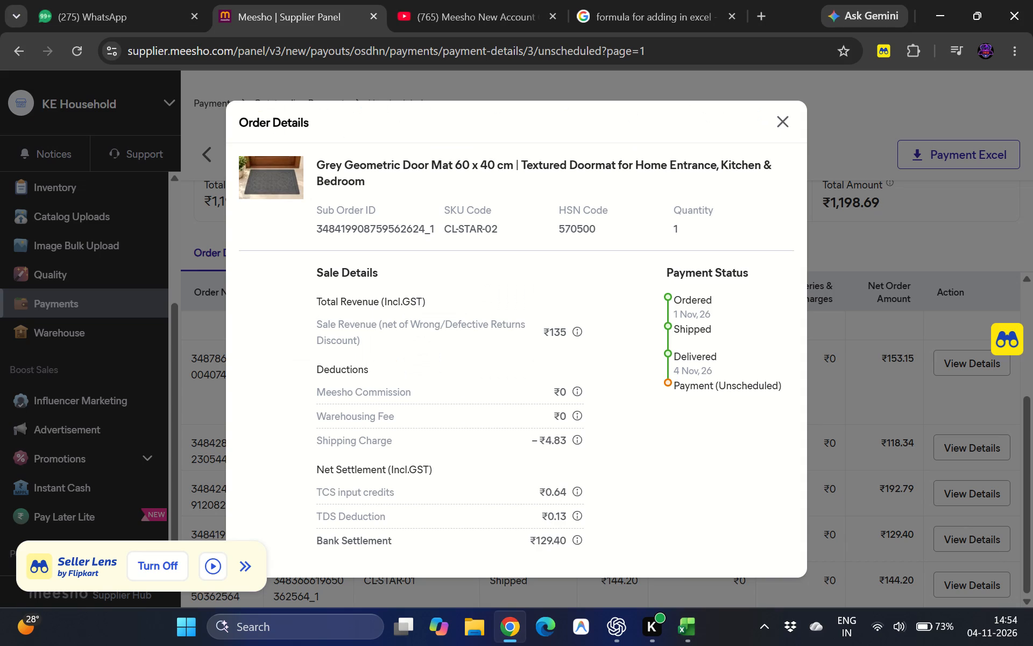
pyautogui.hotkey('alt', 'Tab')
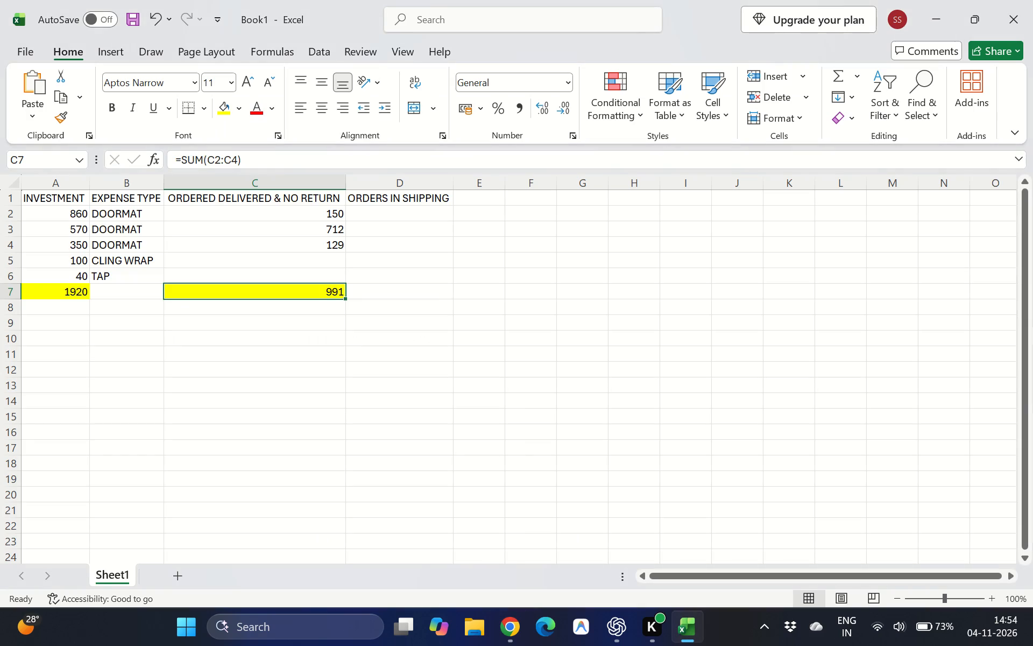
pyautogui.click(390, 211)
# Return to Meesho in Chrome, close the order details and highlight the first shipped order's amount, 153.57, in the unscheduled list.
pyautogui.hotkey('alt', 'Tab')
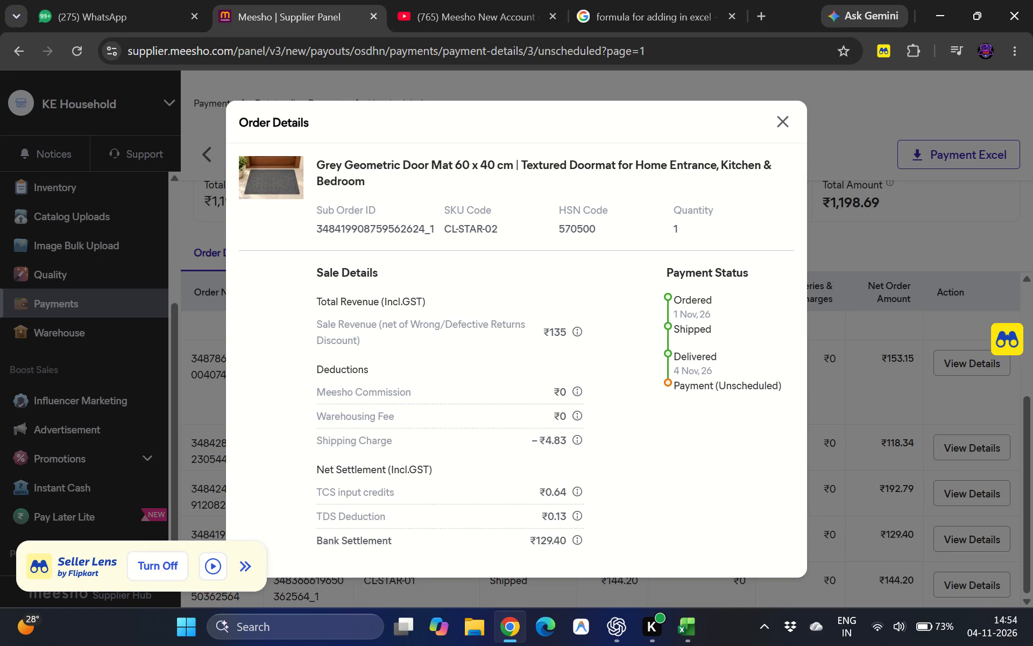
pyautogui.click(790, 118)
pyautogui.scroll(1, 613, 353)
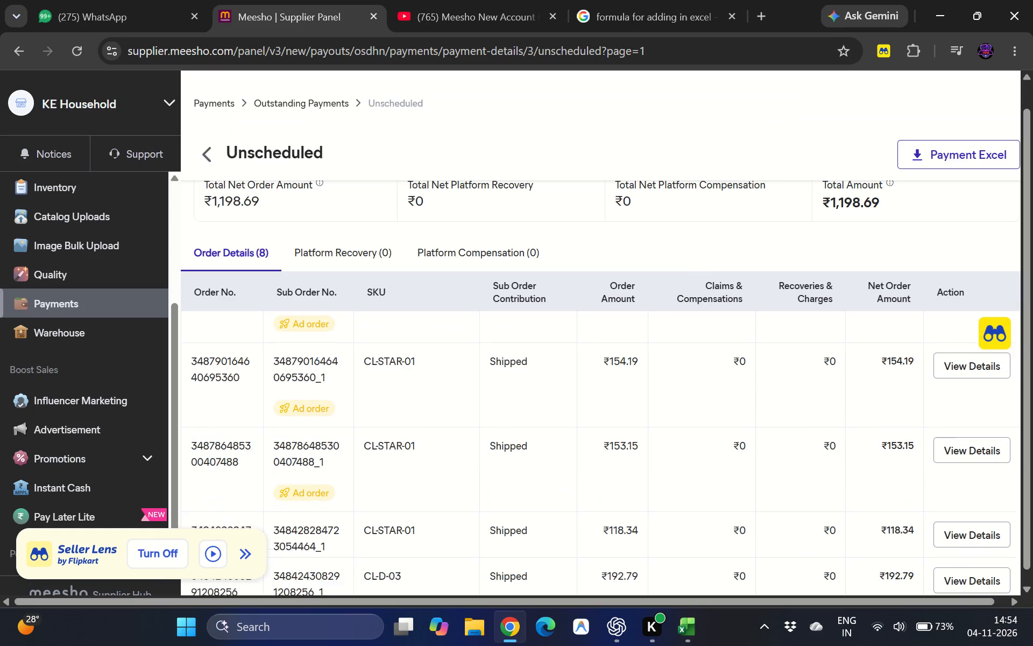
pyautogui.scroll(4, 613, 353)
pyautogui.scroll(-1, 633, 246)
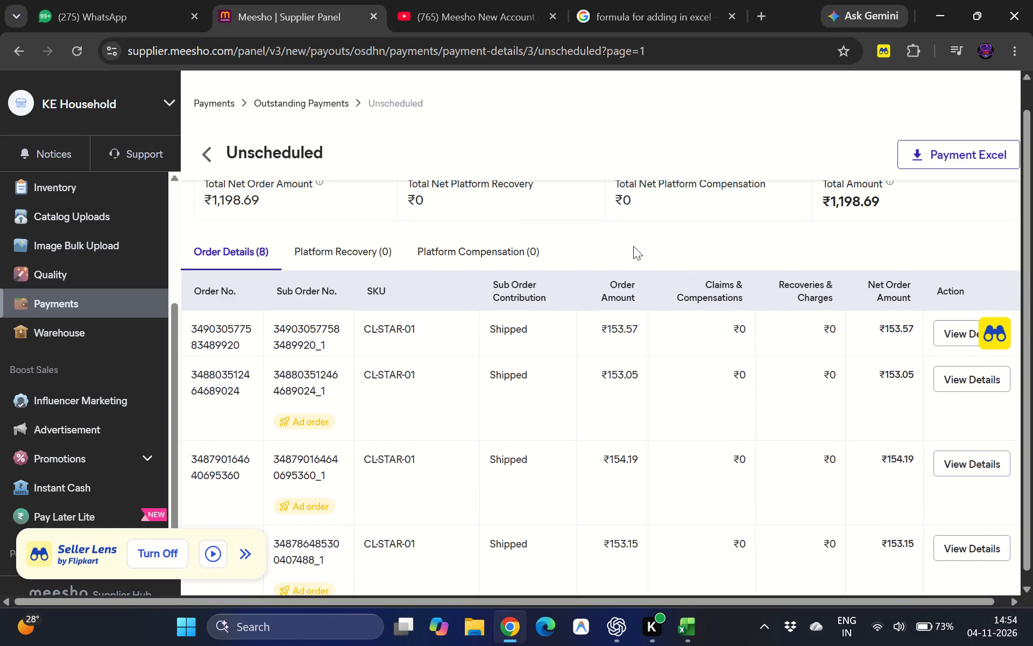
pyautogui.scroll(1, 633, 246)
pyautogui.scroll(-1, 633, 246)
pyautogui.scroll(1, 615, 376)
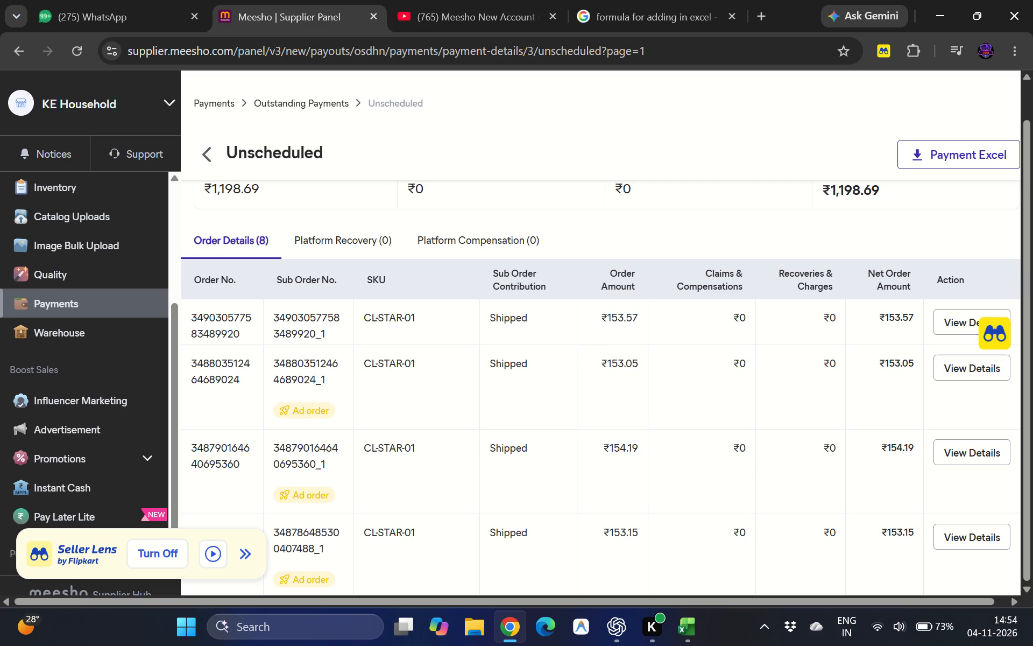
pyautogui.moveTo(607, 318); pyautogui.dragTo(640, 319)
pyautogui.hotkey('alt', 'Tab')
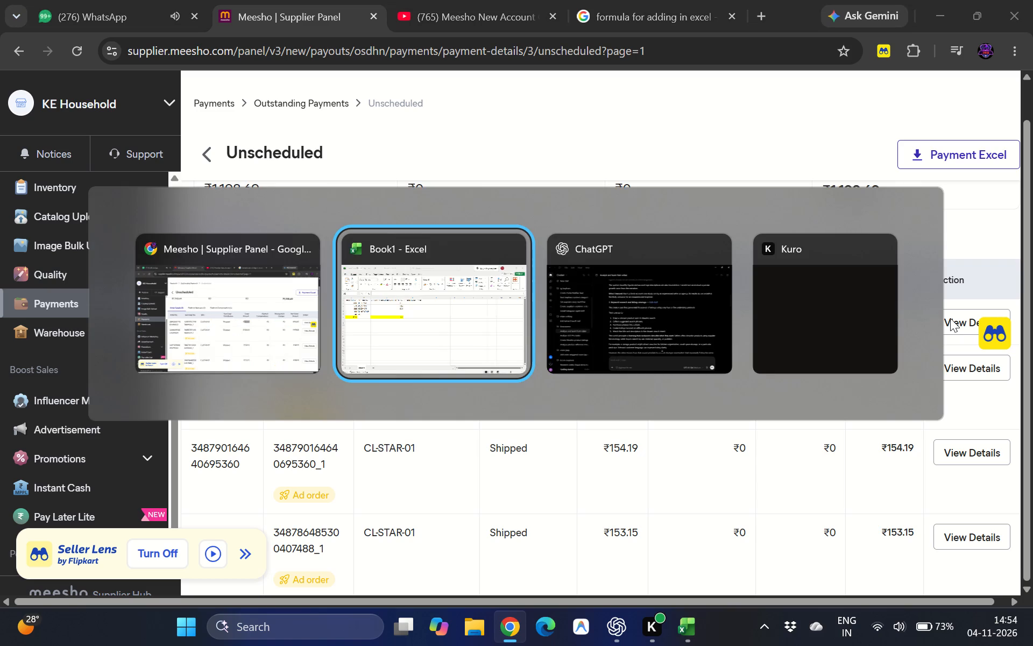
pyautogui.hotkey('alt', 'Left')
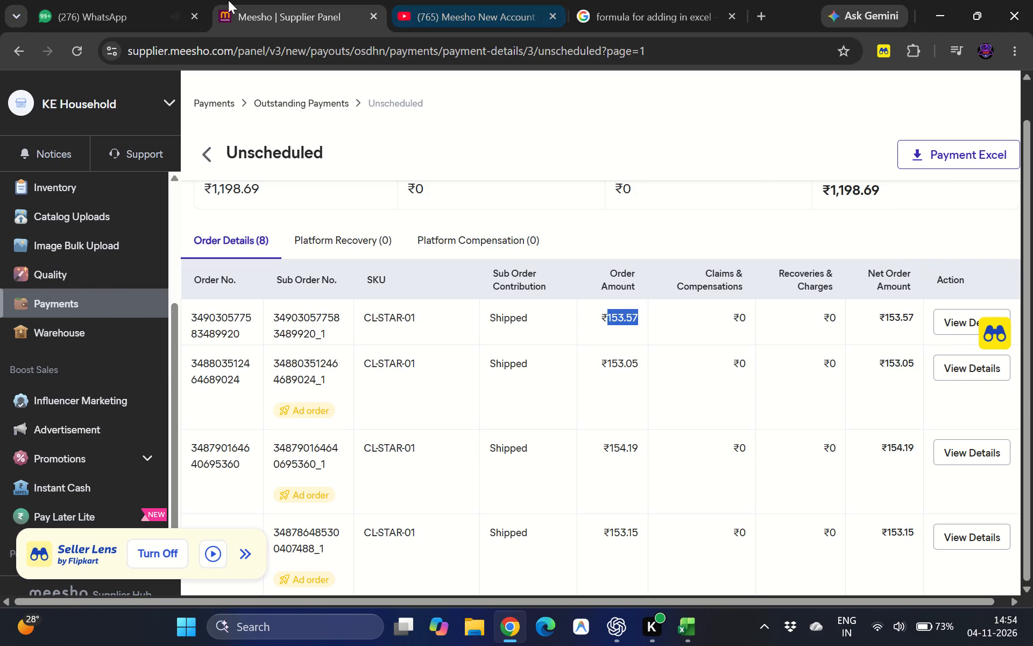
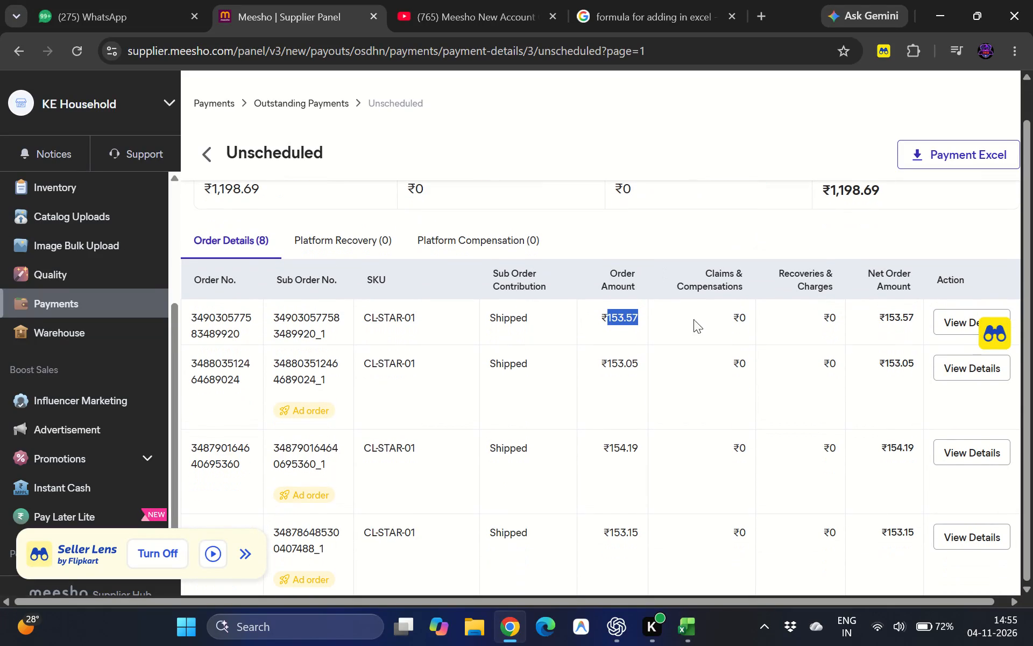
# Look through the order amounts and delivery statuses of all orders in the unscheduled payments list.
pyautogui.scroll(-7, 653, 394)
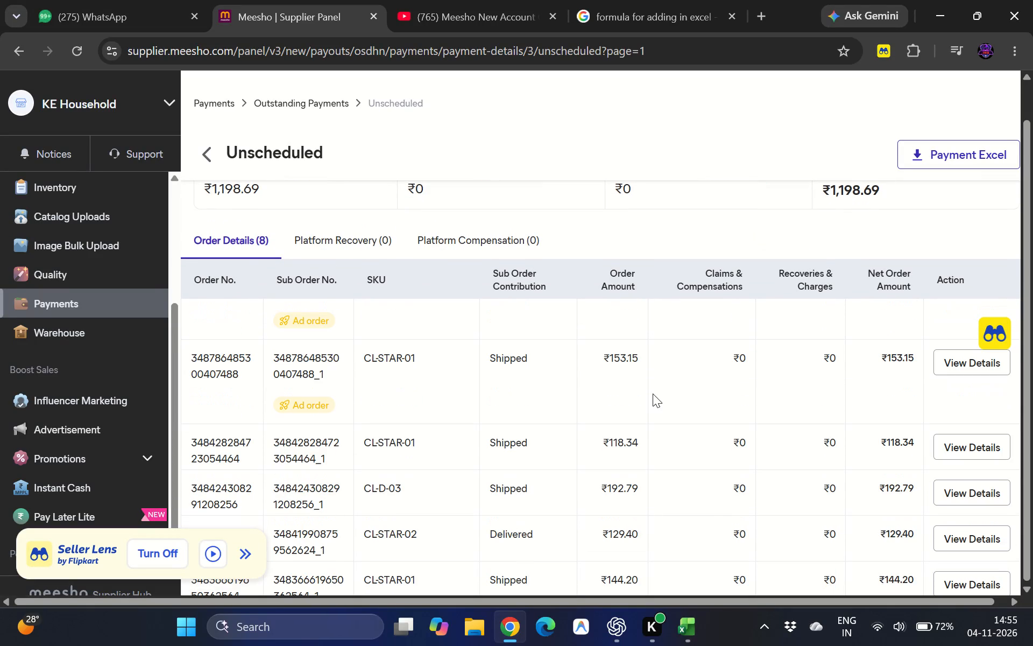
pyautogui.scroll(-1, 653, 394)
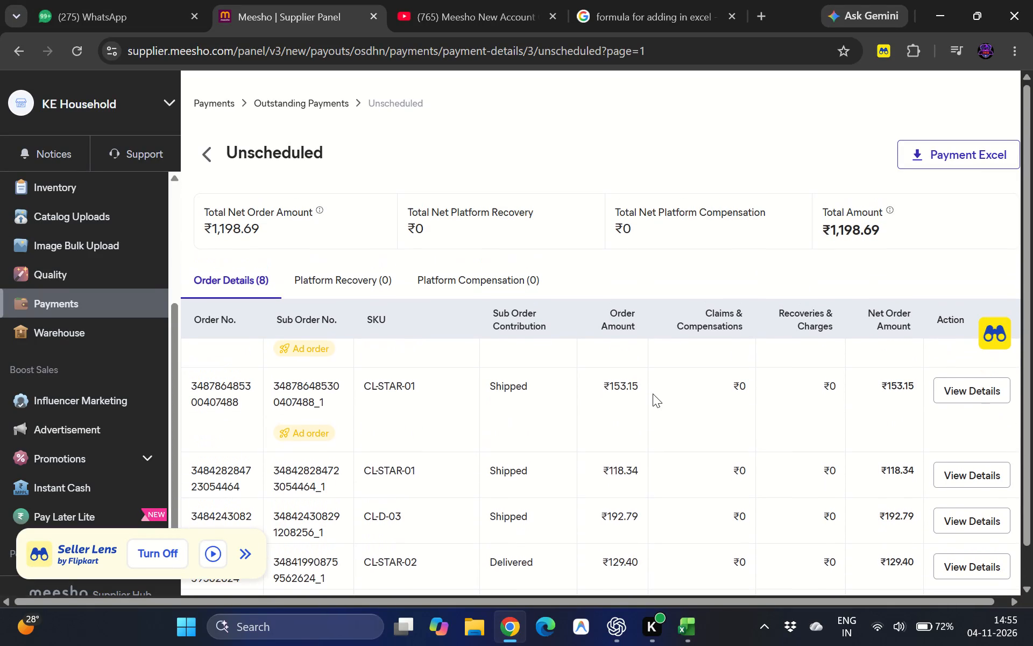
pyautogui.scroll(-1, 653, 394)
pyautogui.scroll(-1, 599, 443)
pyautogui.scroll(1, 599, 443)
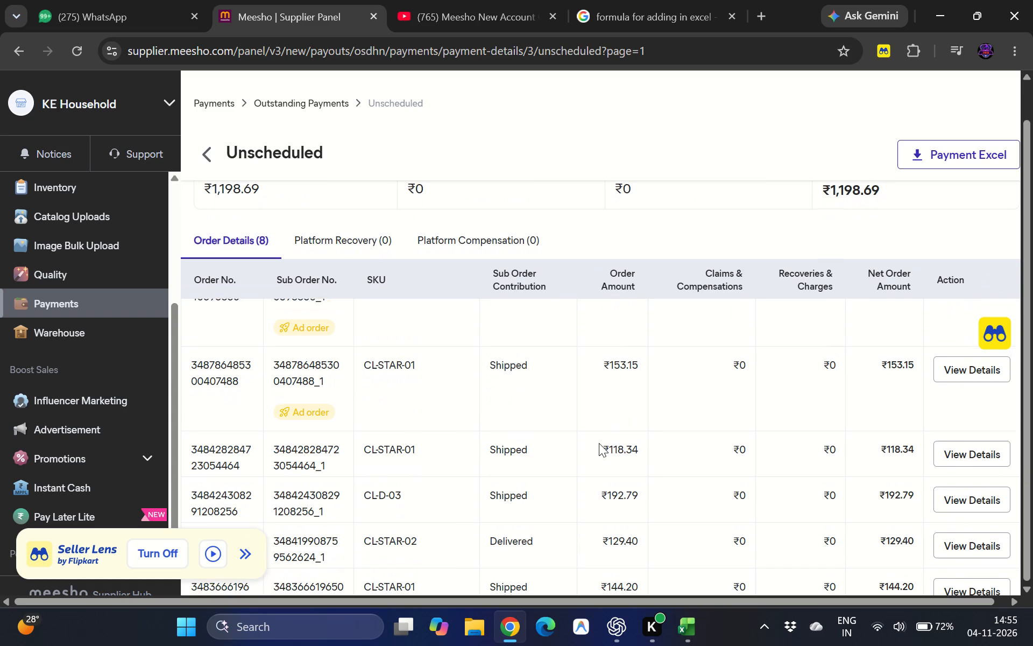
pyautogui.scroll(3, 599, 443)
pyautogui.scroll(-2, 599, 443)
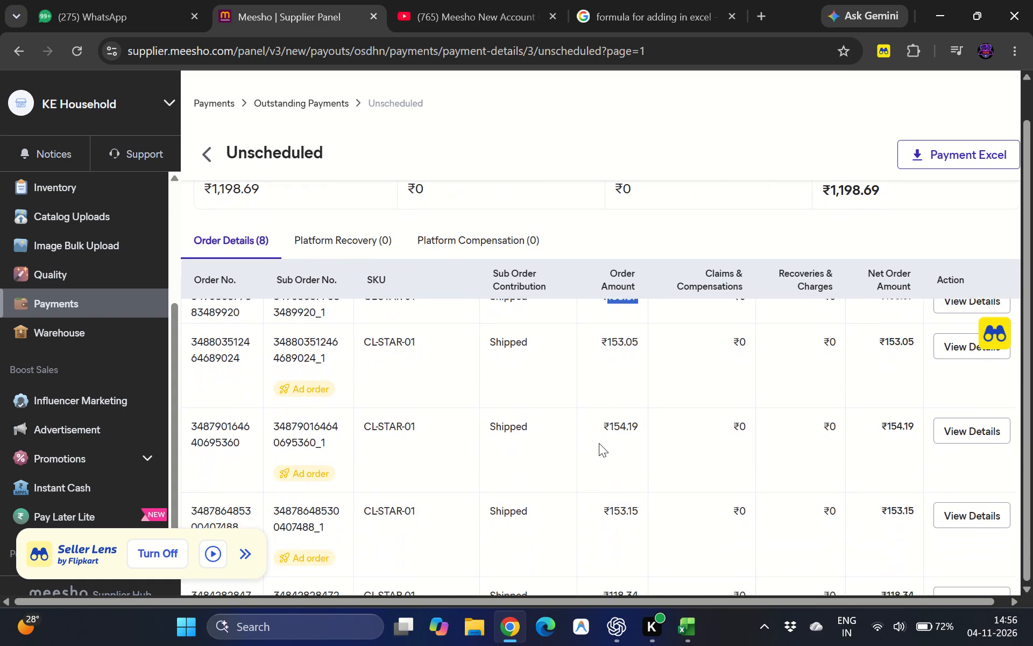
pyautogui.scroll(-3, 599, 443)
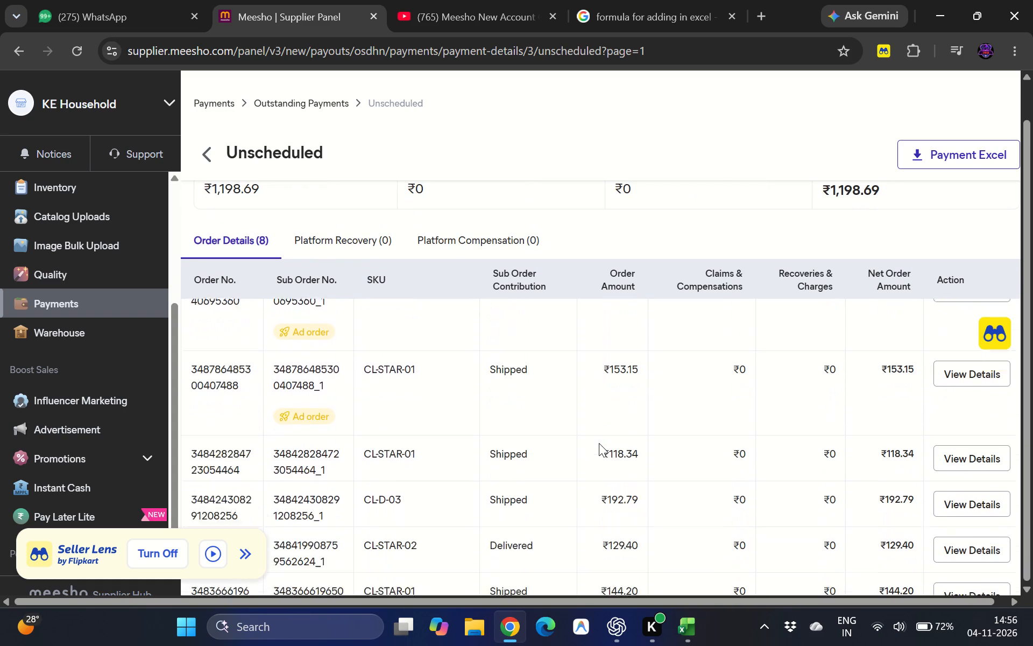
pyautogui.scroll(-2, 599, 443)
pyautogui.scroll(4, 561, 558)
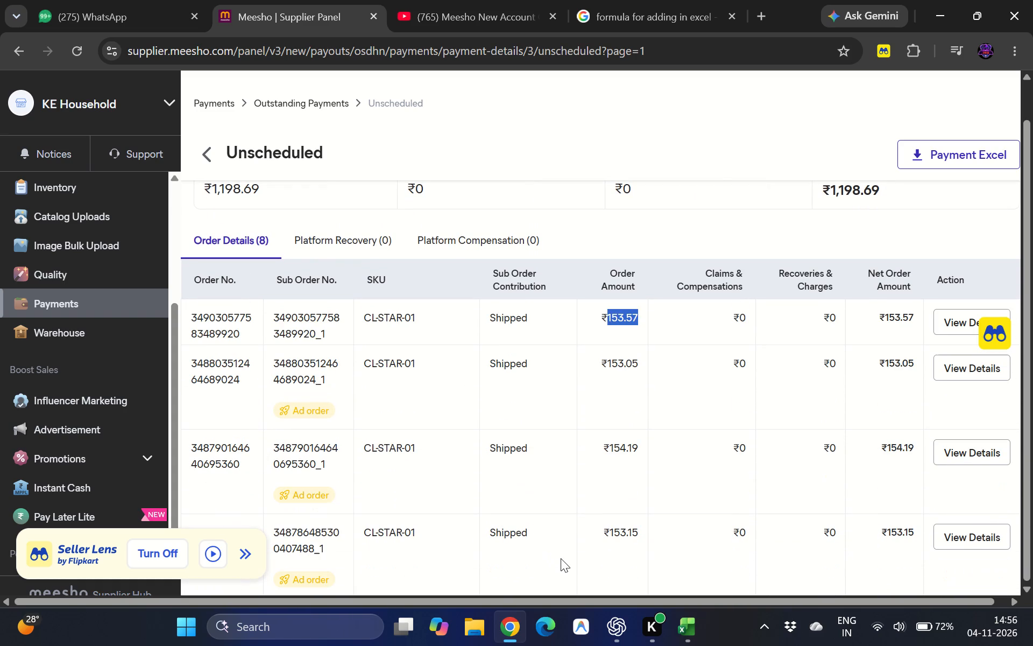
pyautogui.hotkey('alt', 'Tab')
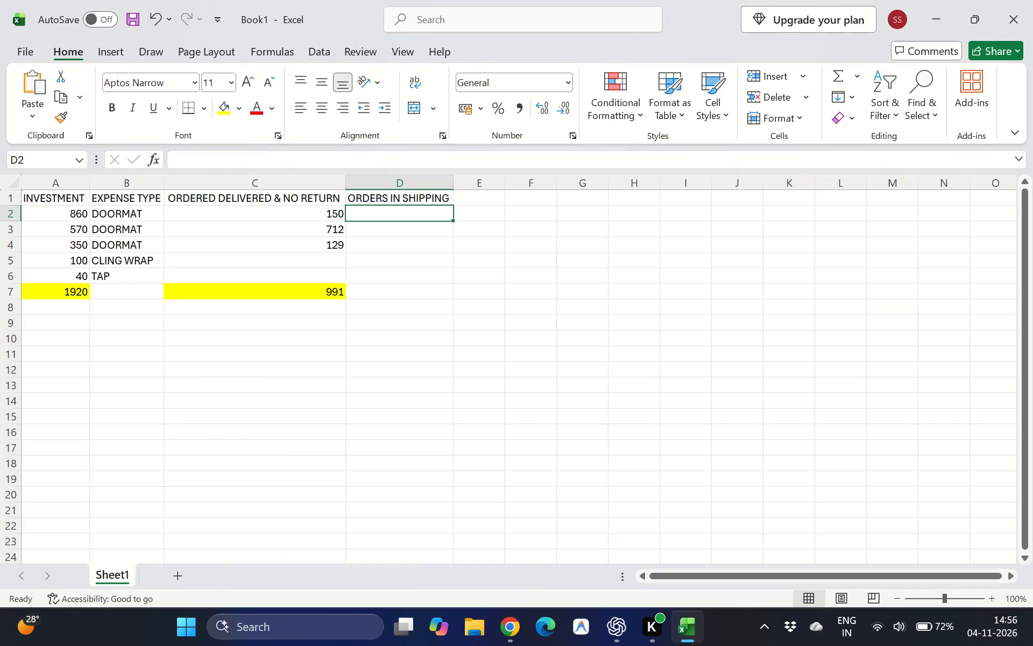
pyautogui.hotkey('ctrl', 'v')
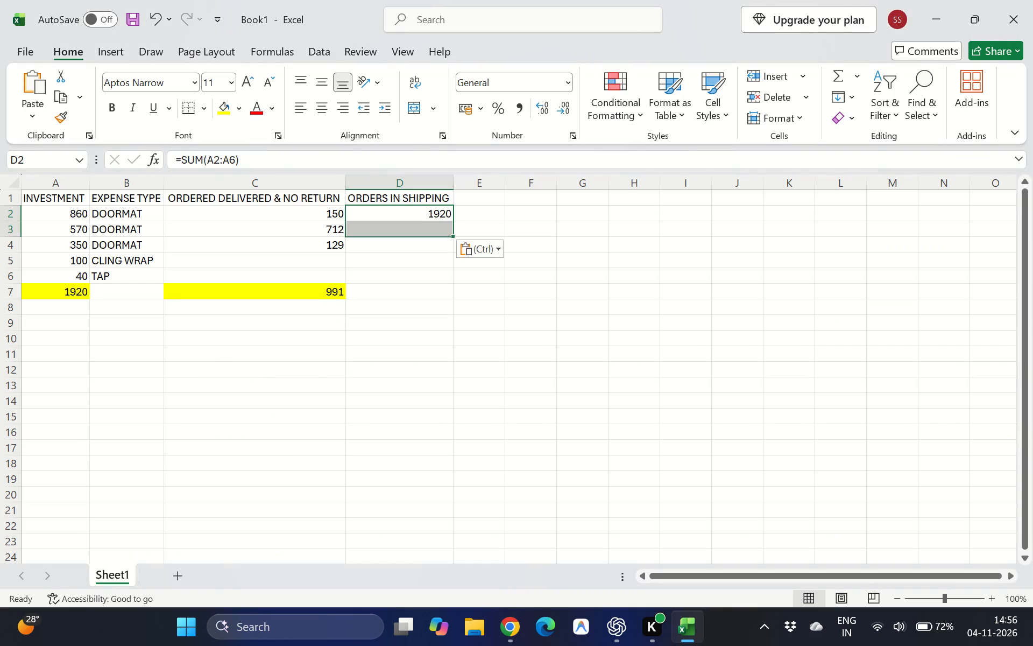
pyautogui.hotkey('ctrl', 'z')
# Copy the first shipped order's amount, 153.57, from Meesho in Chrome into Excel cell D2 and recommit the same value.
pyautogui.hotkey('alt', 'Tab')
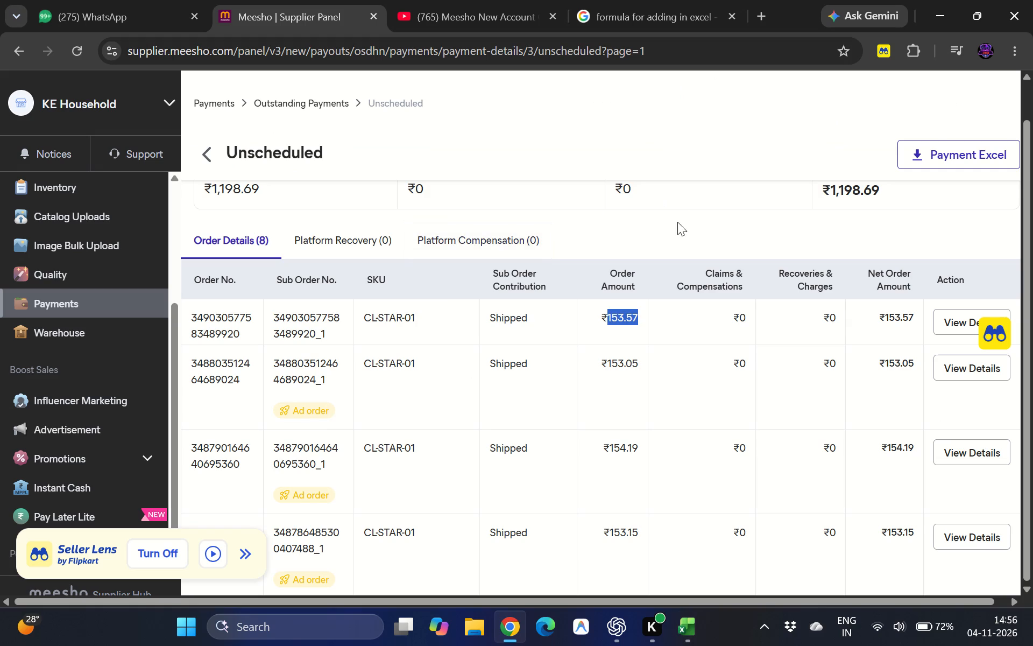
pyautogui.hotkey('ctrl', 'c')
pyautogui.hotkey('ctrl', 'c')
pyautogui.hotkey('alt', 'Tab')
pyautogui.hotkey('ctrl', 'v')
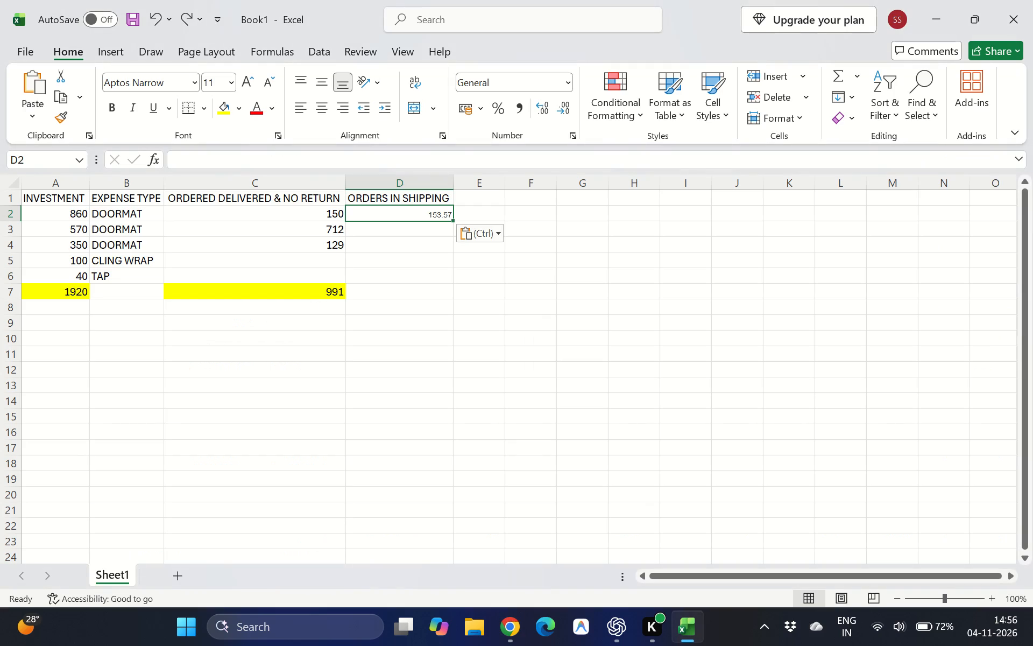
pyautogui.click(418, 229)
pyautogui.click(421, 215)
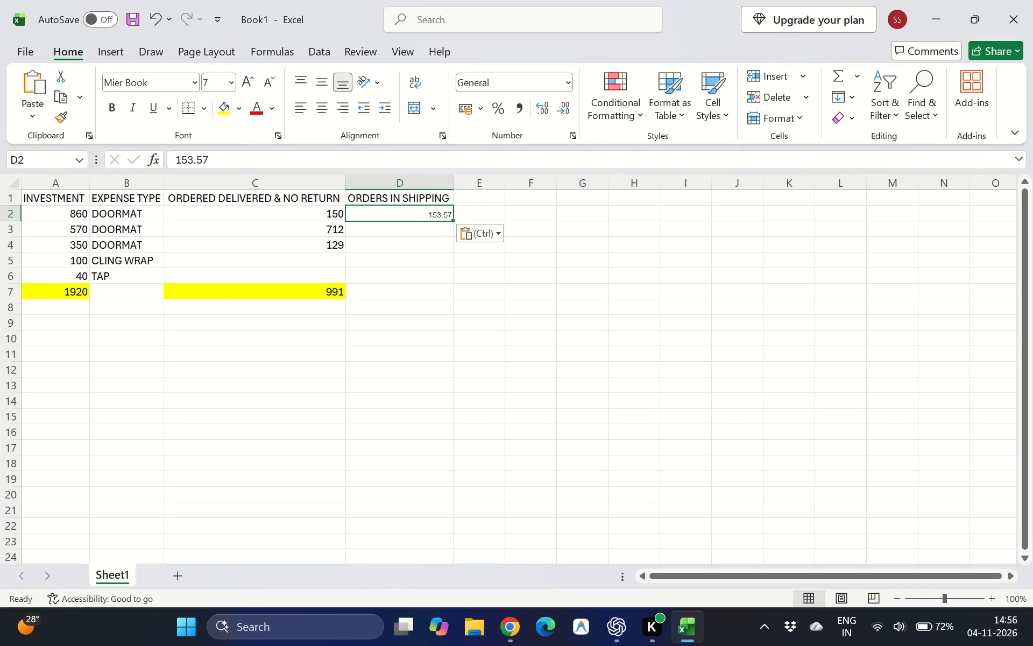
pyautogui.click(282, 163)
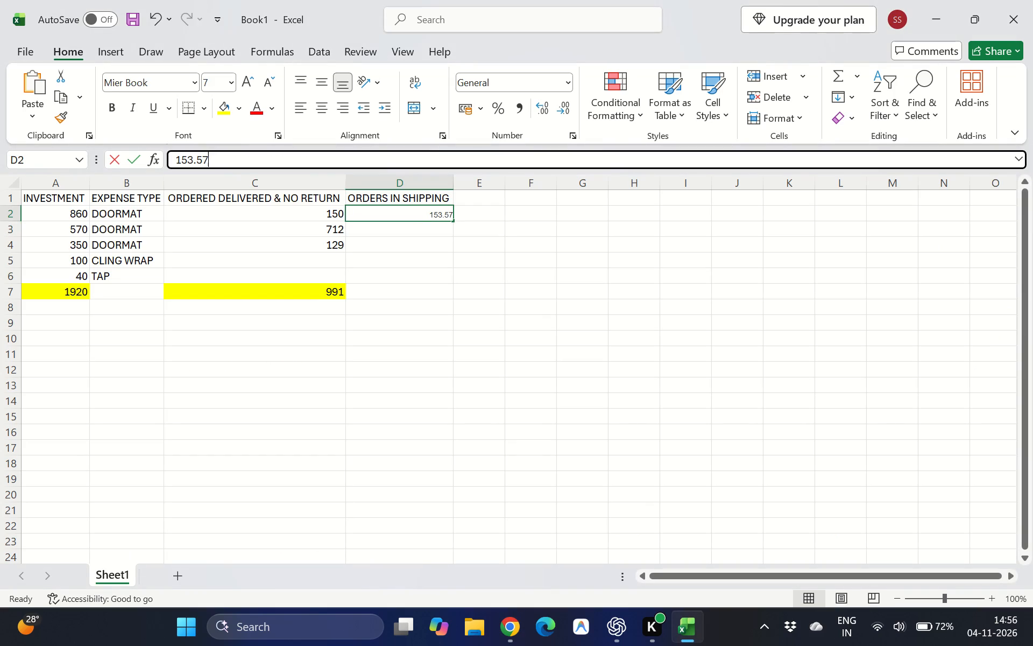
pyautogui.press('BackSpace')
pyautogui.press('7')
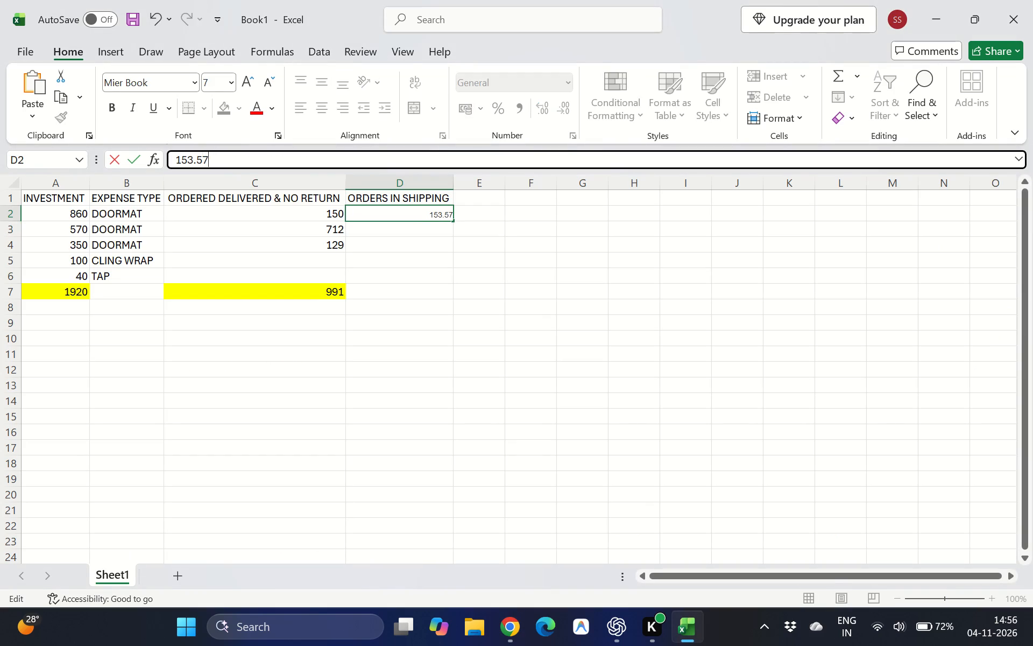
pyautogui.press('Return')
pyautogui.click(415, 210)
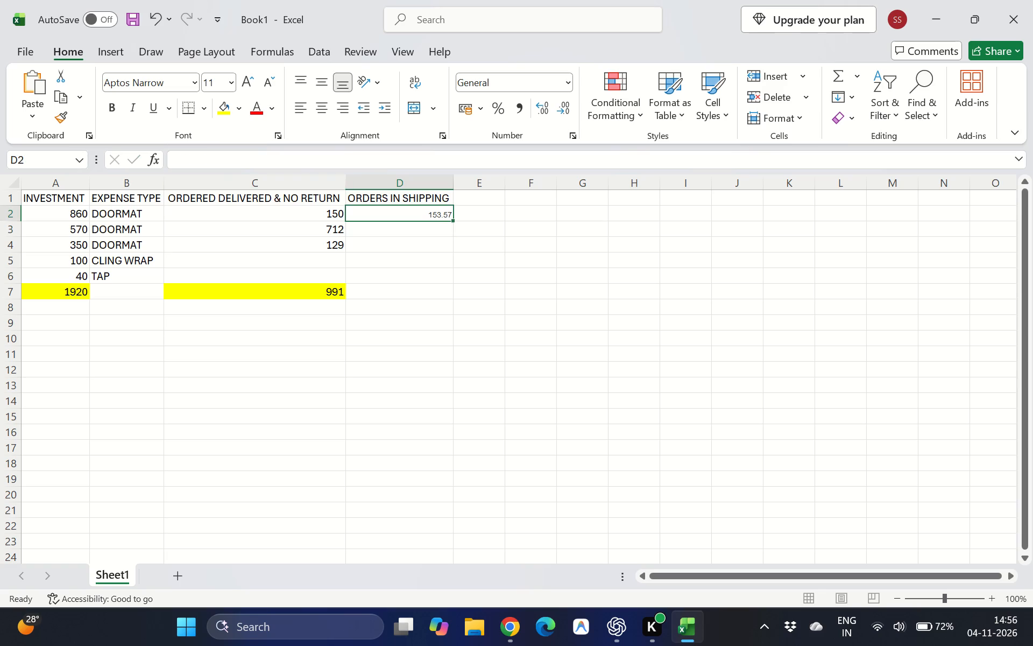
# Copy the second shipped order's amount, 153.05, from Meesho in Chrome into Excel cell D3 under ORDERS IN SHIPPING.
pyautogui.click(415, 231)
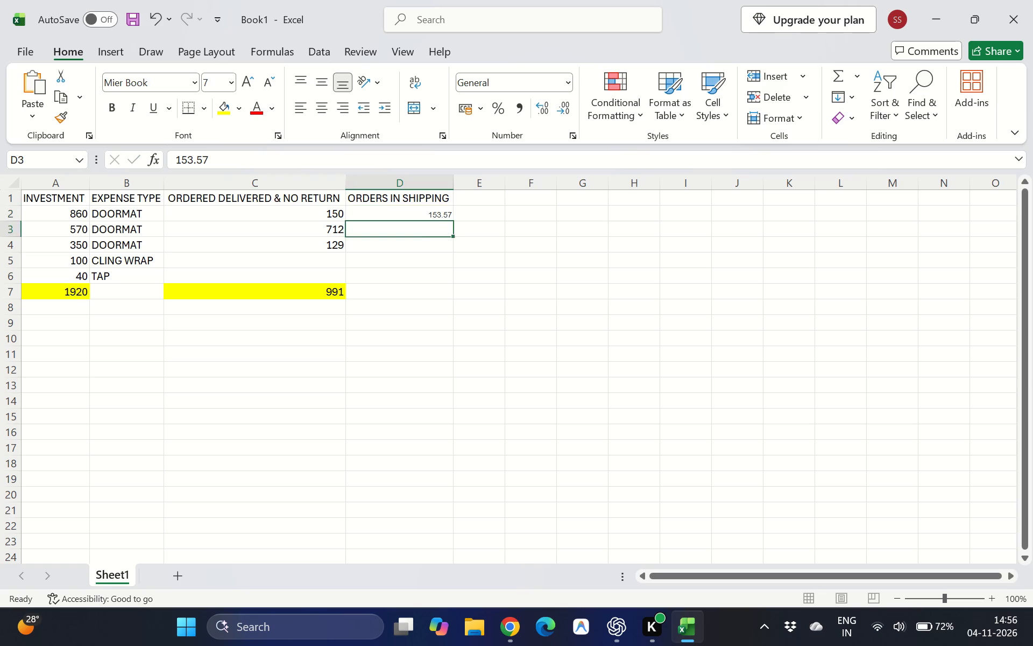
pyautogui.hotkey('alt', 'Tab')
pyautogui.doubleClick(620, 361)
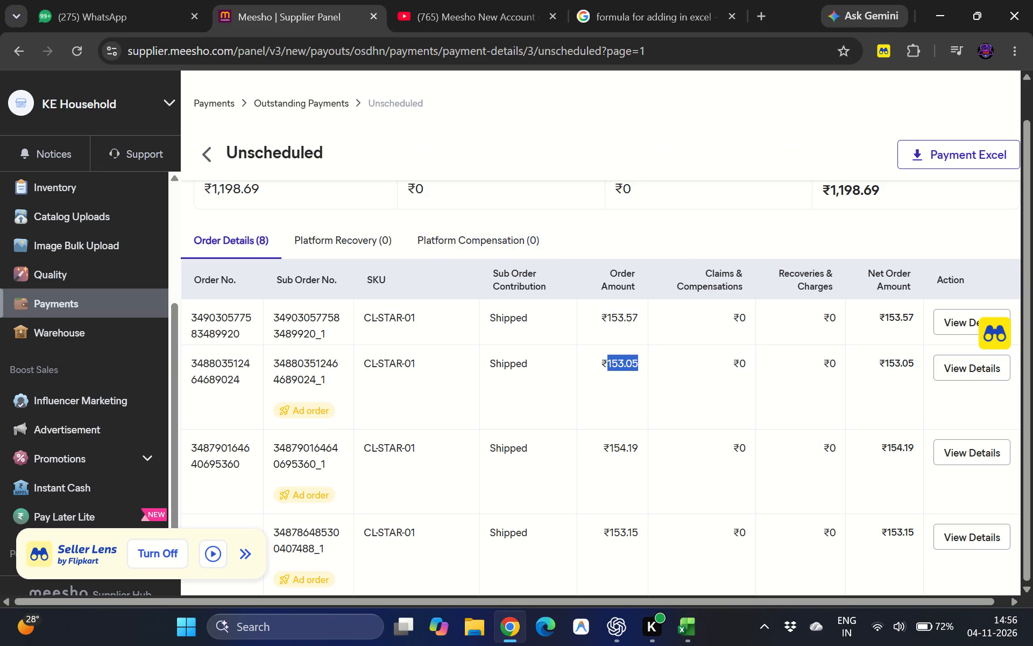
pyautogui.hotkey('ctrl', 'c')
pyautogui.hotkey('alt', 'Tab')
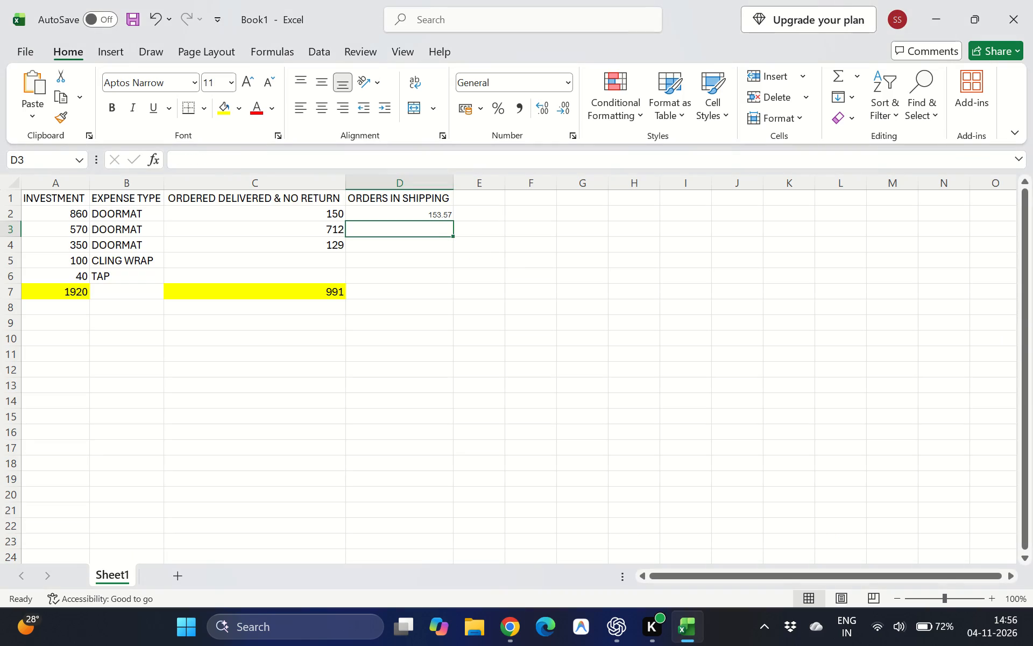
pyautogui.hotkey('ctrl', 'v')
# Copy the third shipped order's amount, 154.19, from Meesho in Chrome into Excel cell D4.
pyautogui.hotkey('alt', 'Tab')
pyautogui.doubleClick(614, 452)
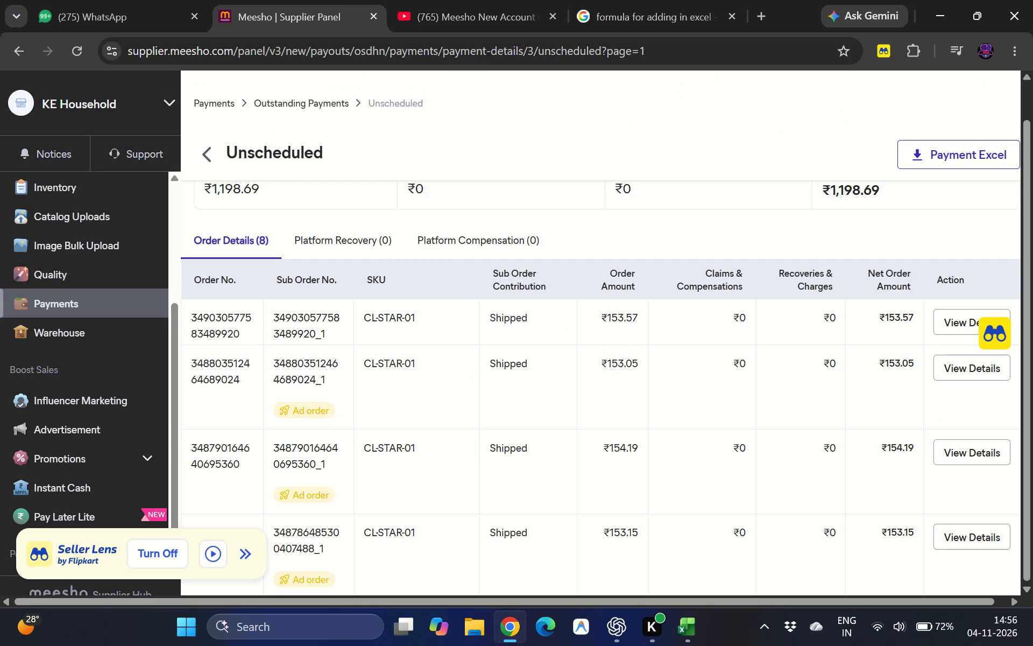
pyautogui.hotkey('ctrl', 'c')
pyautogui.hotkey('ctrl', 'c')
pyautogui.hotkey('alt', 'Tab')
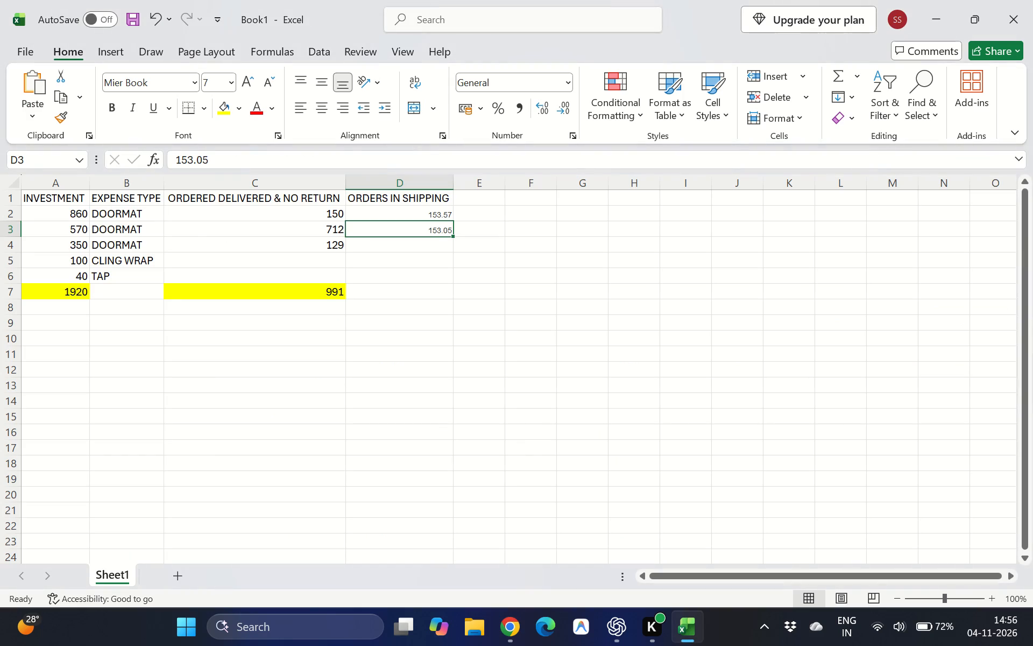
pyautogui.press('Return')
pyautogui.hotkey('ctrl', 'v')
pyautogui.press('Return')
# Copy the fourth shipped order's amount, 153.15, from Meesho in Chrome into Excel cell D5.
pyautogui.hotkey('alt', 'Tab')
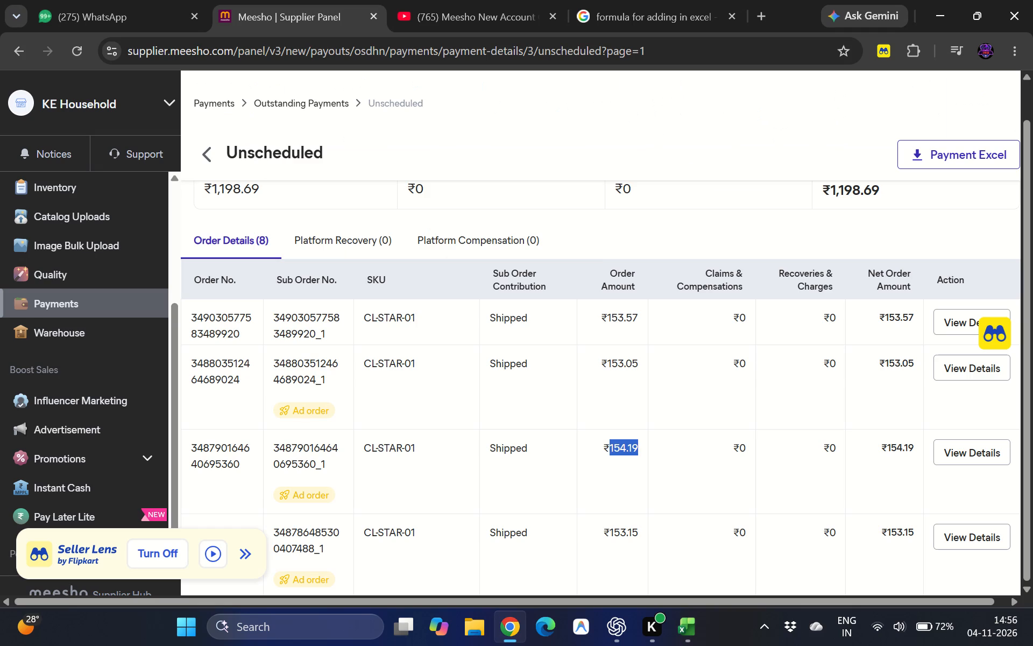
pyautogui.scroll(-3, 633, 244)
pyautogui.scroll(-3, 608, 398)
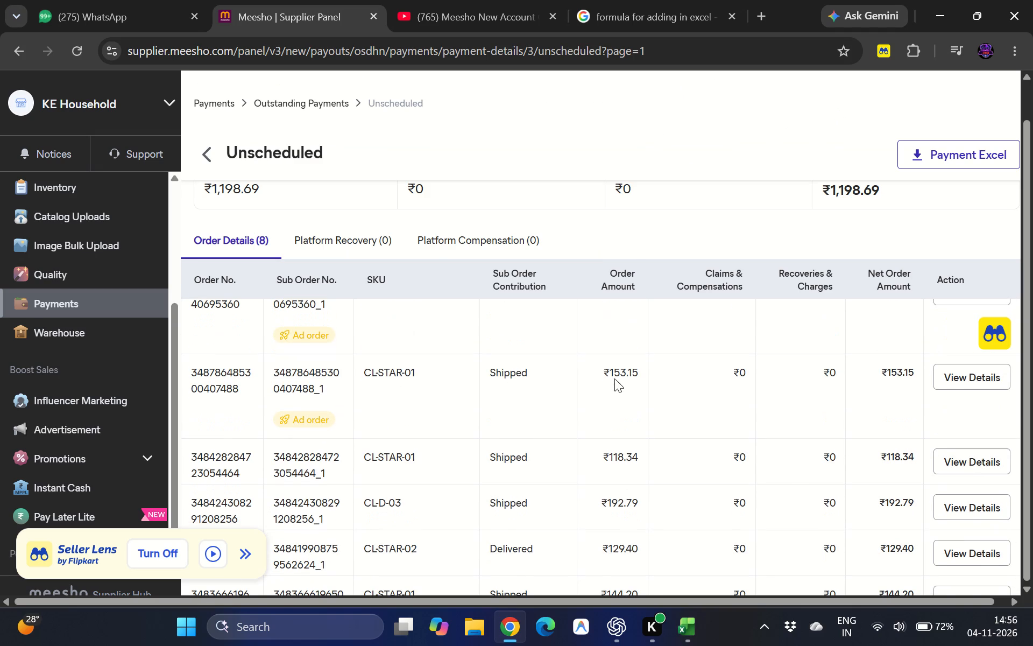
pyautogui.doubleClick(615, 374)
pyautogui.hotkey('ctrl', 'c')
pyautogui.hotkey('ctrl', 'c')
pyautogui.hotkey('alt', 'Tab')
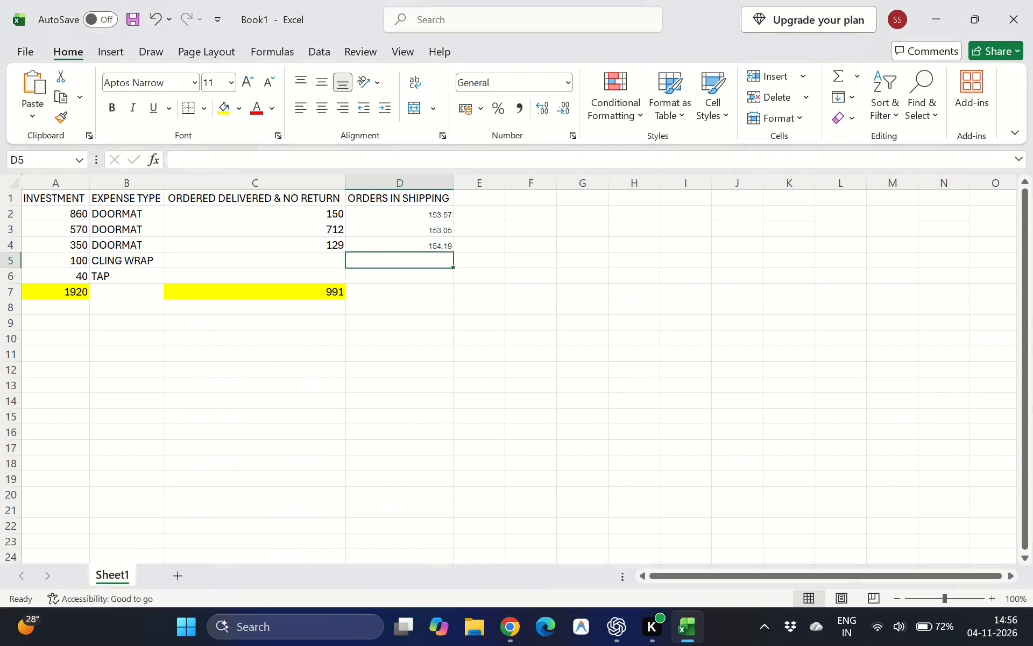
pyautogui.hotkey('ctrl', 'v')
pyautogui.press('Return')
# Copy the fifth shipped order's amount, 118.34, from Meesho in Chrome into Excel cell D6.
pyautogui.hotkey('alt', 'Tab')
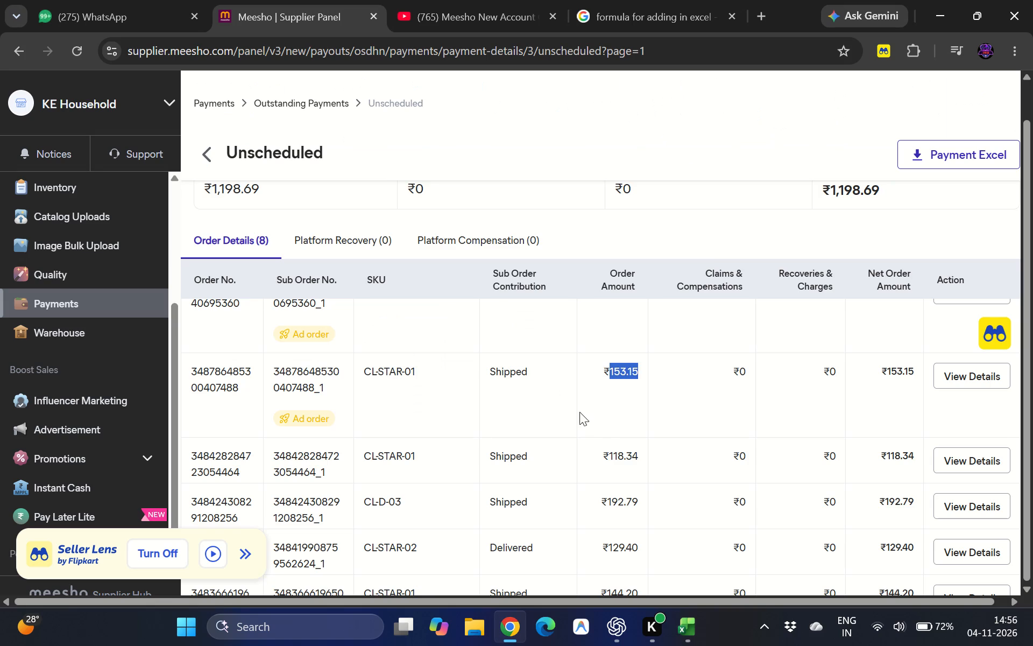
pyautogui.doubleClick(619, 455)
pyautogui.hotkey('ctrl', 'c')
pyautogui.hotkey('ctrl', 'c')
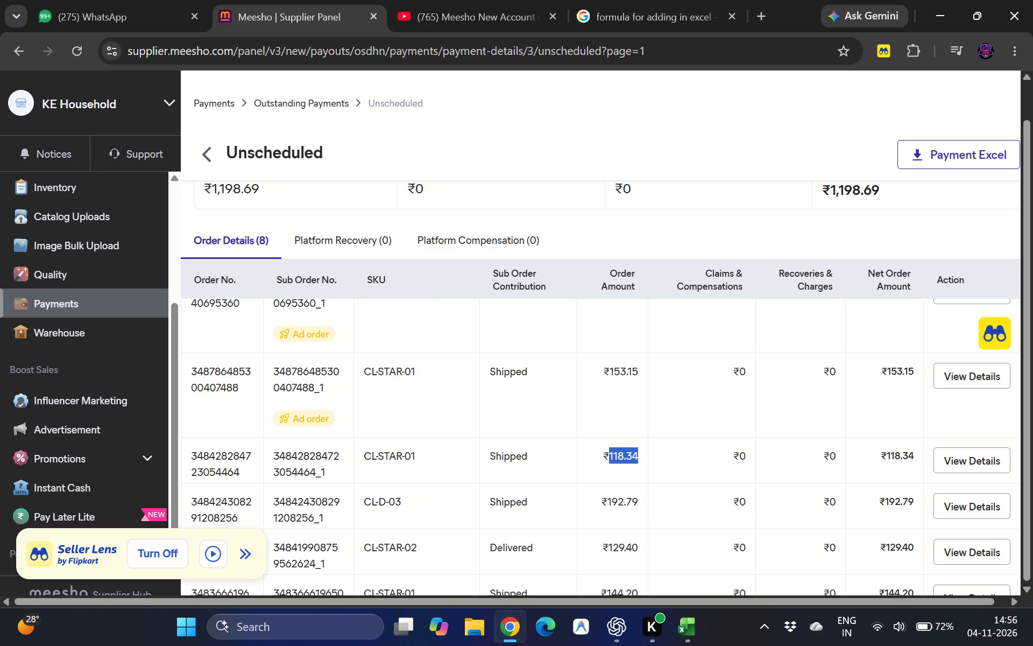
pyautogui.hotkey('alt', 'Tab')
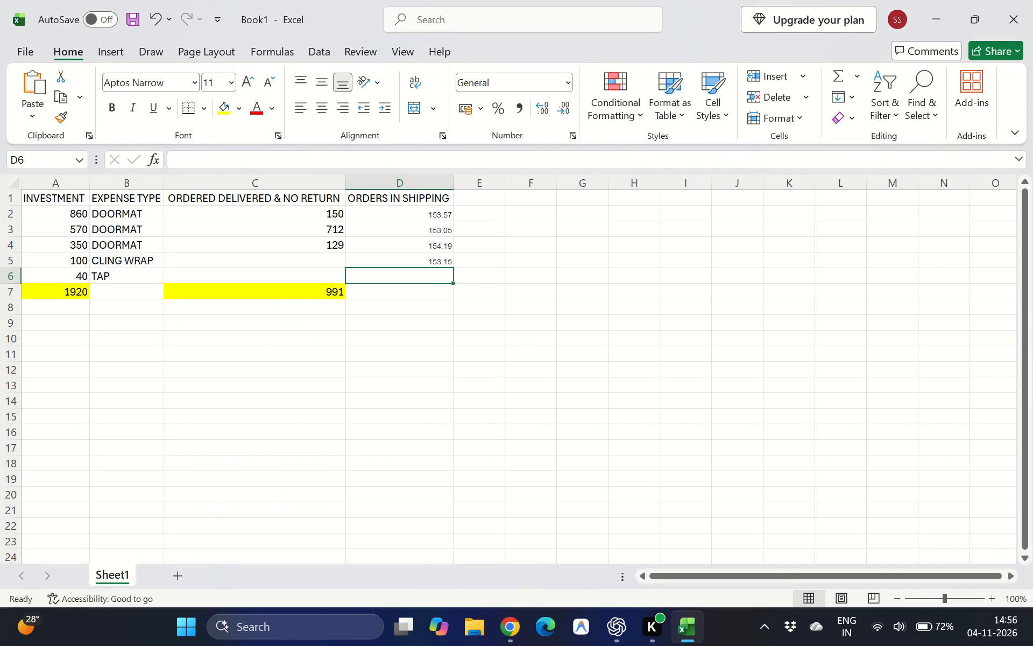
pyautogui.hotkey('ctrl', 'v')
pyautogui.press('Return')
# Copy the shipped CL-D-03 order's amount, 192.79, from Meesho in Chrome into Excel cell D7.
pyautogui.hotkey('alt', 'Tab')
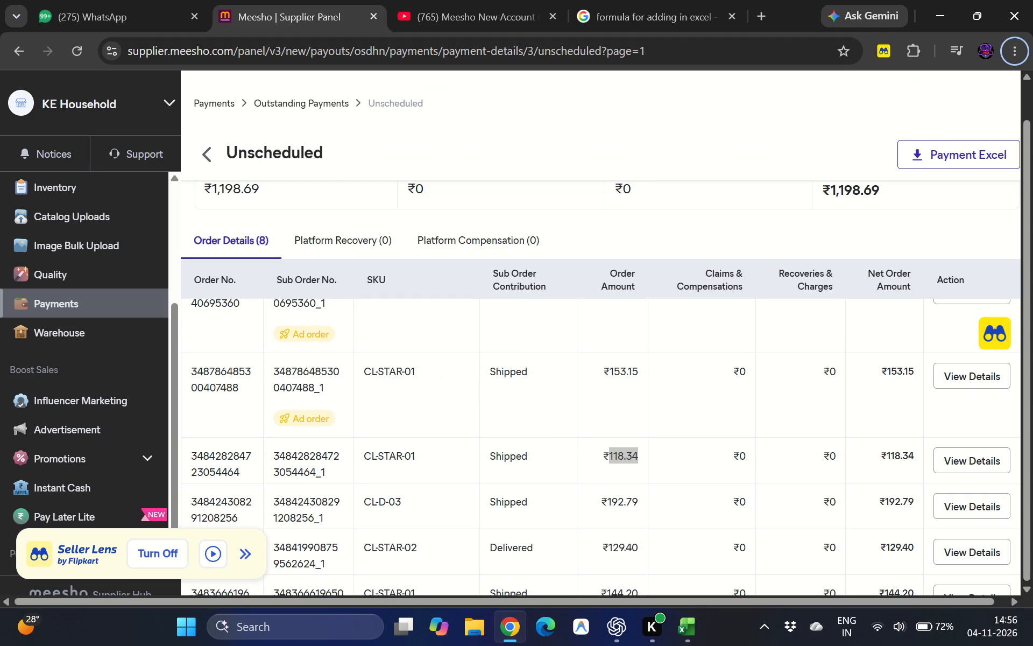
pyautogui.doubleClick(614, 499)
pyautogui.hotkey('ctrl', 'c')
pyautogui.hotkey('ctrl', 'c')
pyautogui.hotkey('alt', 'Tab')
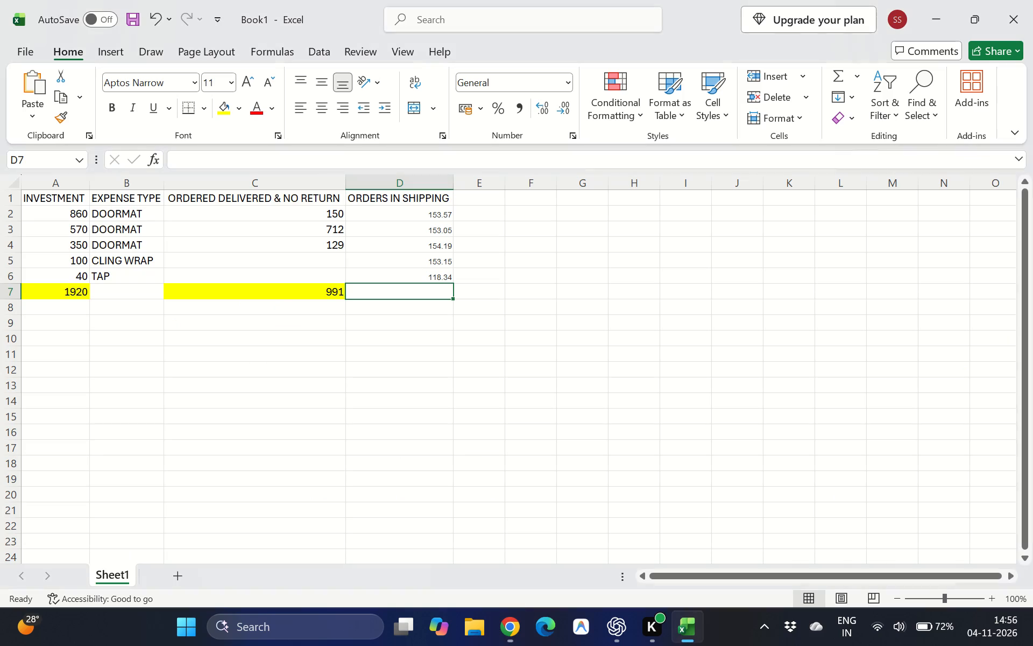
pyautogui.hotkey('ctrl', 'v')
pyautogui.press('Return')
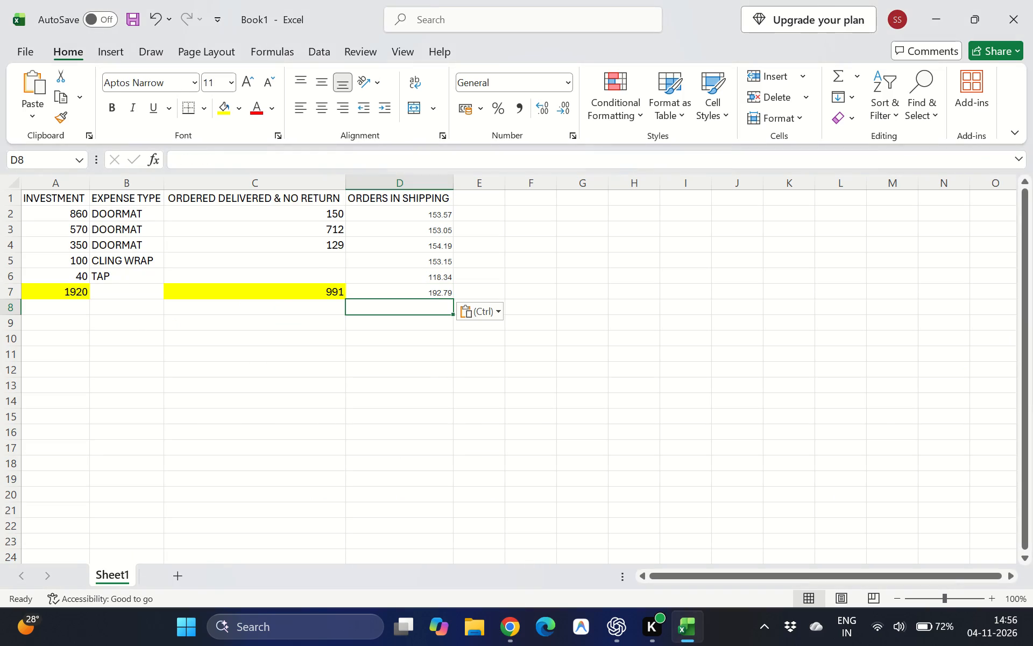
# Copy the last shipped order's amount, 144.20, from Meesho in Chrome into Excel cell D8, skipping the delivered order.
pyautogui.hotkey('alt', 'Tab')
pyautogui.scroll(-2, 581, 384)
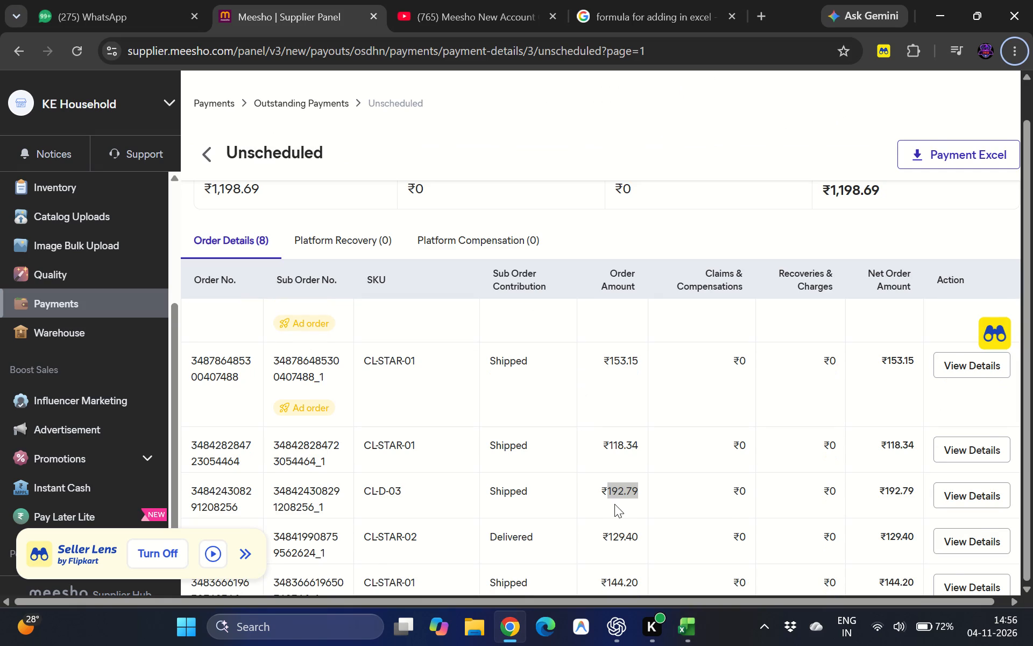
pyautogui.scroll(-1, 614, 504)
pyautogui.doubleClick(614, 570)
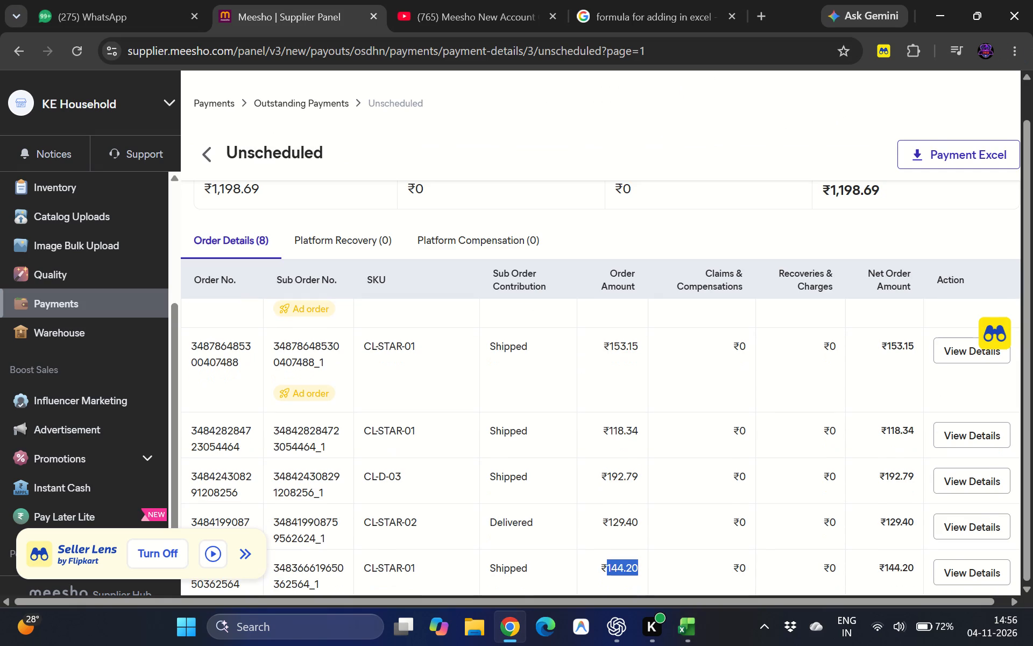
pyautogui.hotkey('ctrl', 'v')
pyautogui.hotkey('ctrl', 'v')
pyautogui.hotkey('ctrl', 'c')
pyautogui.hotkey('ctrl', 'c')
pyautogui.hotkey('ctrl', 'c')
pyautogui.hotkey('alt', 'Tab')
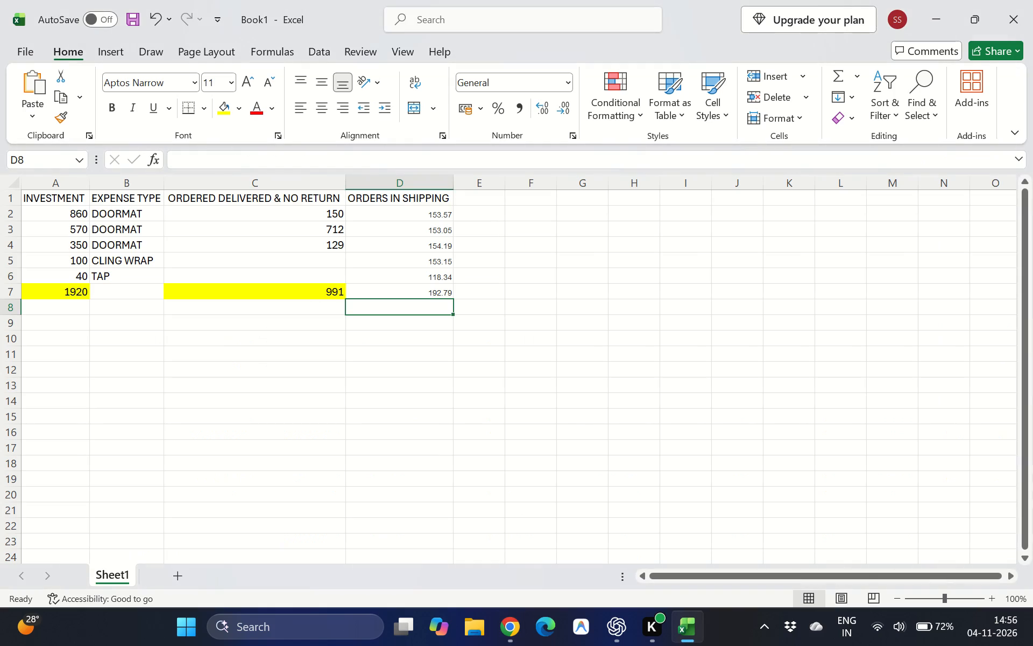
pyautogui.hotkey('ctrl', 'v')
# Total the ORDERS IN SHIPPING amounts in cell D9 with the formula =SUM(D2:D8).
pyautogui.click(419, 318)
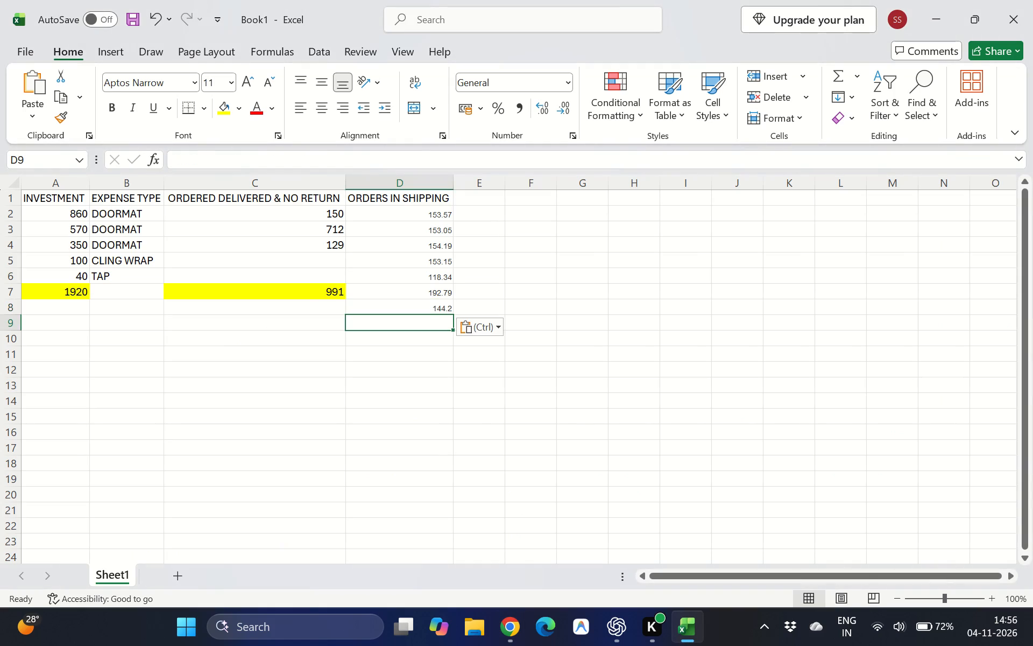
pyautogui.write('=SUM')
pyautogui.hotkey('shift', '(')
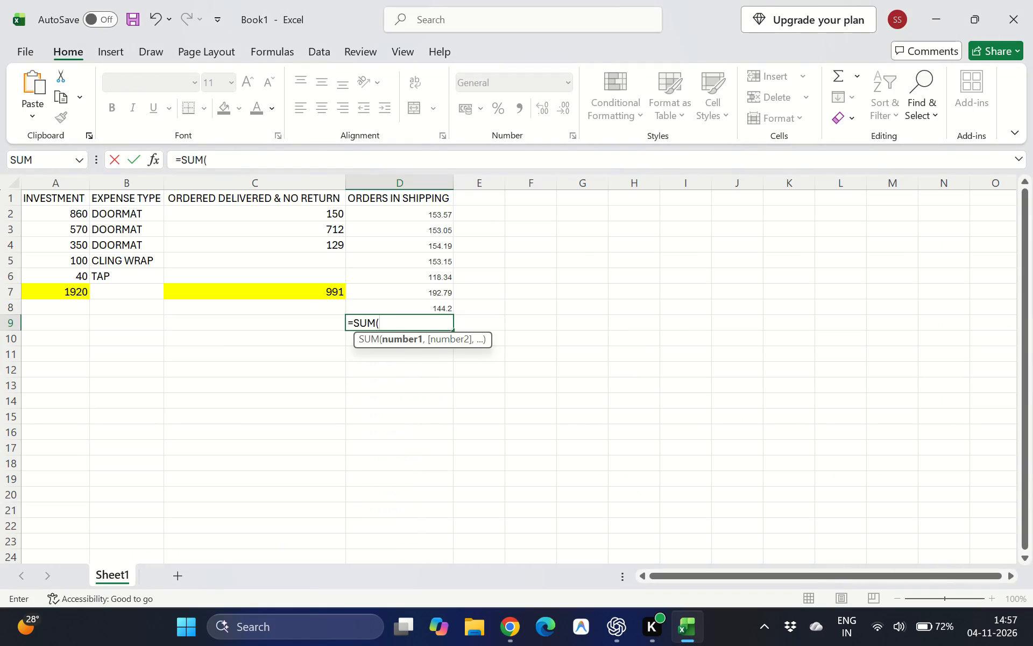
pyautogui.keyDown('ctrl'); pyautogui.click(419, 212); pyautogui.keyUp('ctrl')
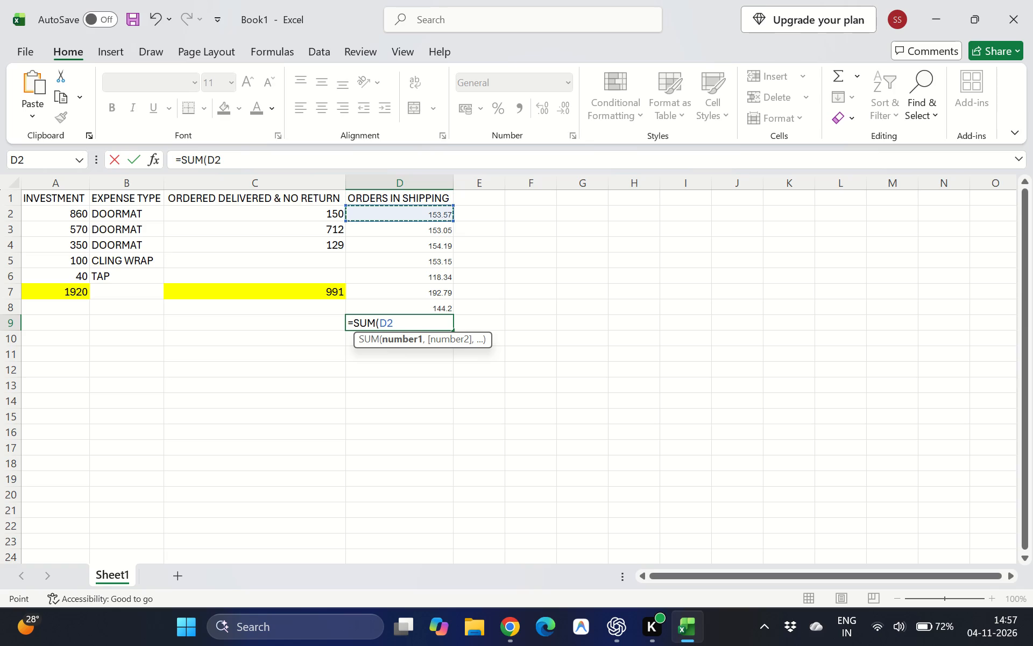
pyautogui.hotkey('shift', ':')
pyautogui.keyDown('ctrl'); pyautogui.click(408, 306); pyautogui.keyUp('ctrl')
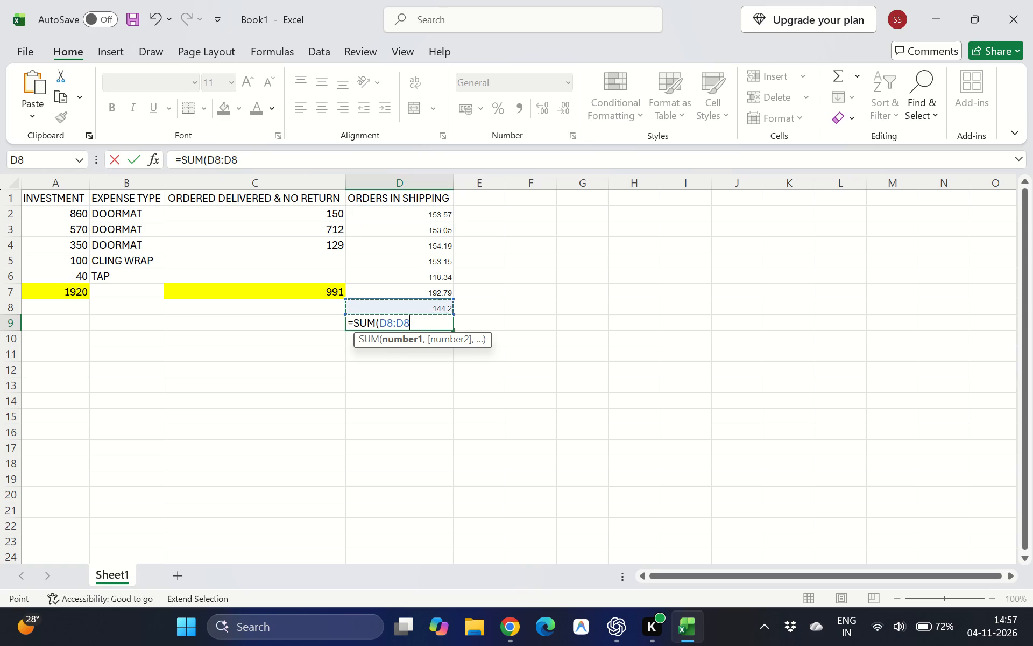
pyautogui.keyDown('ctrl'); pyautogui.click(402, 212); pyautogui.keyUp('ctrl')
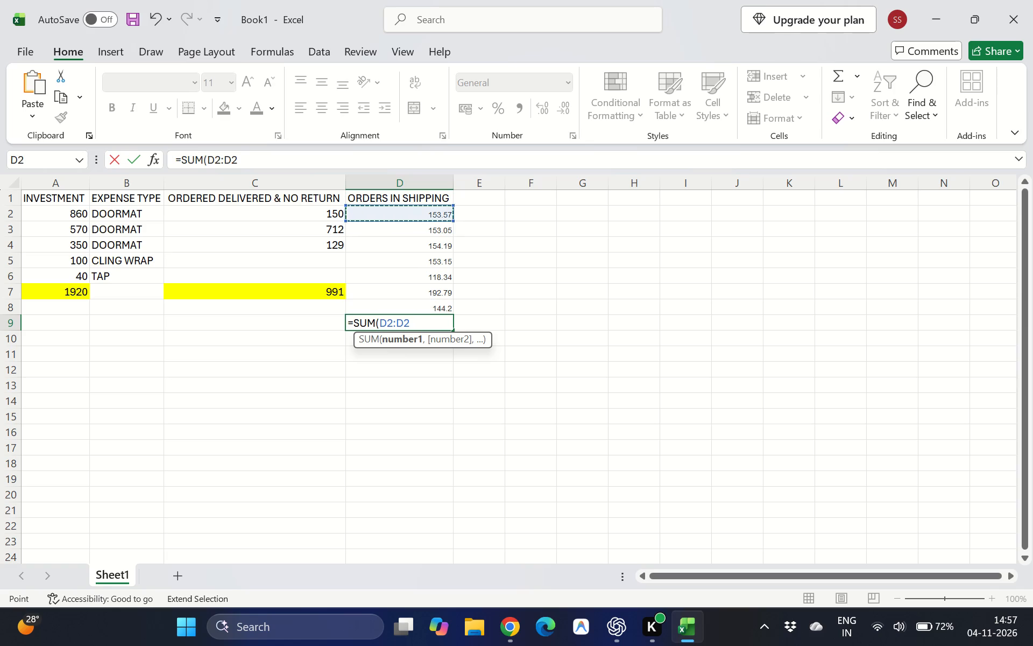
pyautogui.click(413, 327)
pyautogui.press('BackSpace')
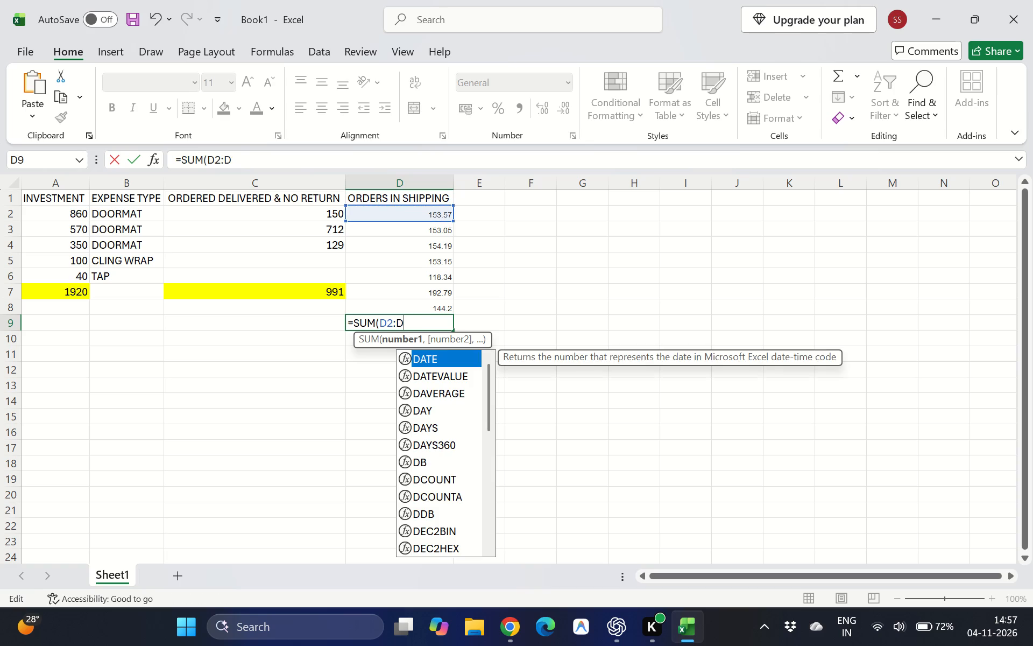
pyautogui.press('8')
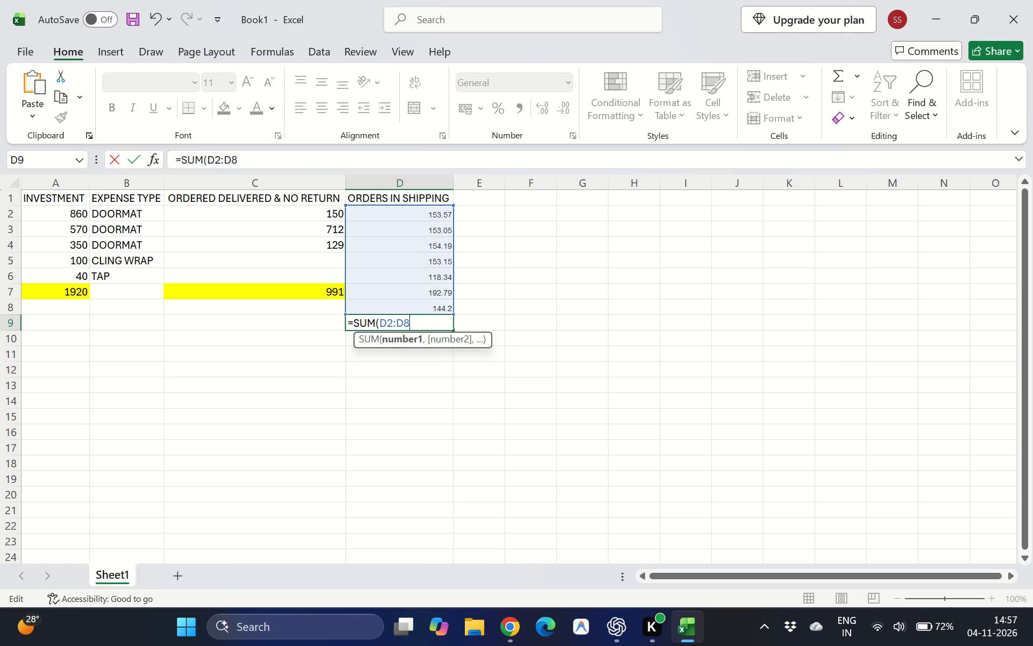
pyautogui.hotkey('shift', ')')
pyautogui.press('Return')
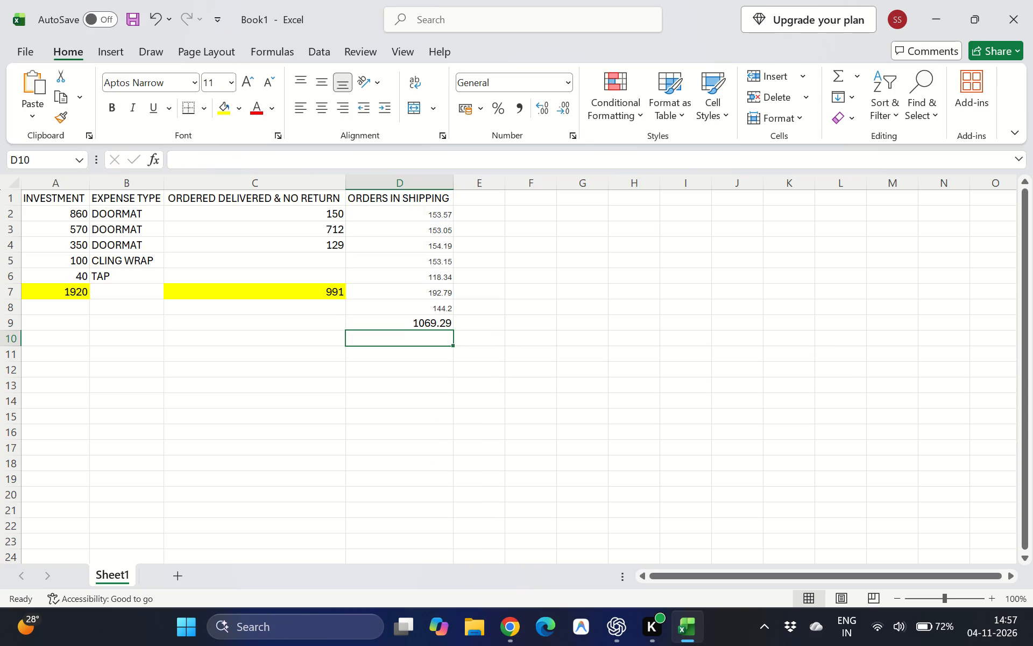
# Compare the shipping total in D9 with Meesho's Unscheduled payments total in Chrome, checking the order amounts, including the delivered CL-STAR-02 order.
pyautogui.click(404, 322)
pyautogui.hotkey('alt', 'Tab')
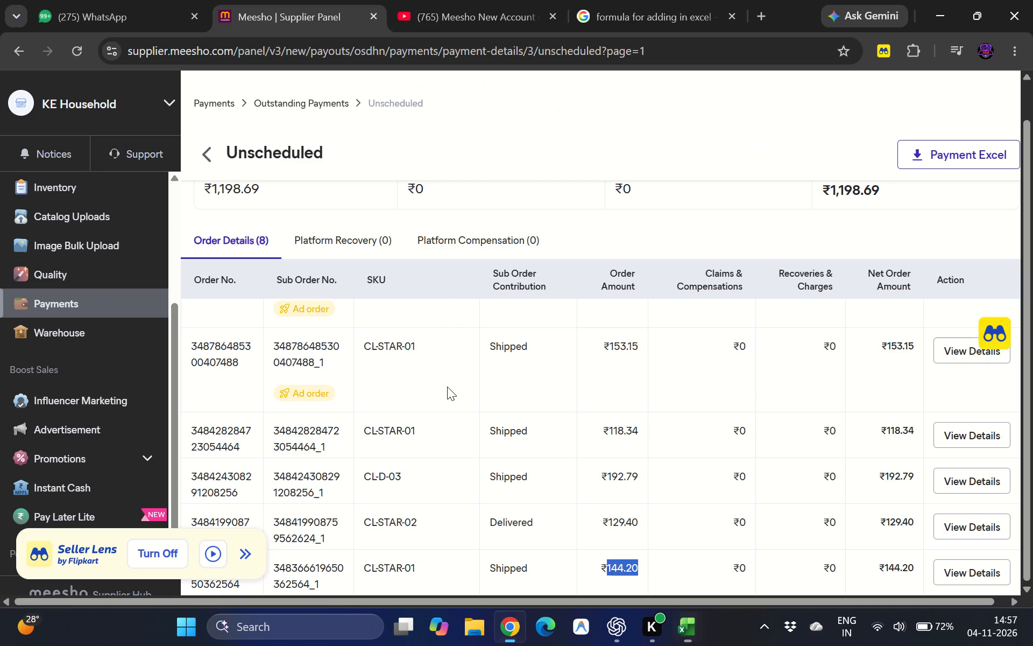
pyautogui.scroll(1, 652, 355)
pyautogui.hotkey('alt', 'Tab')
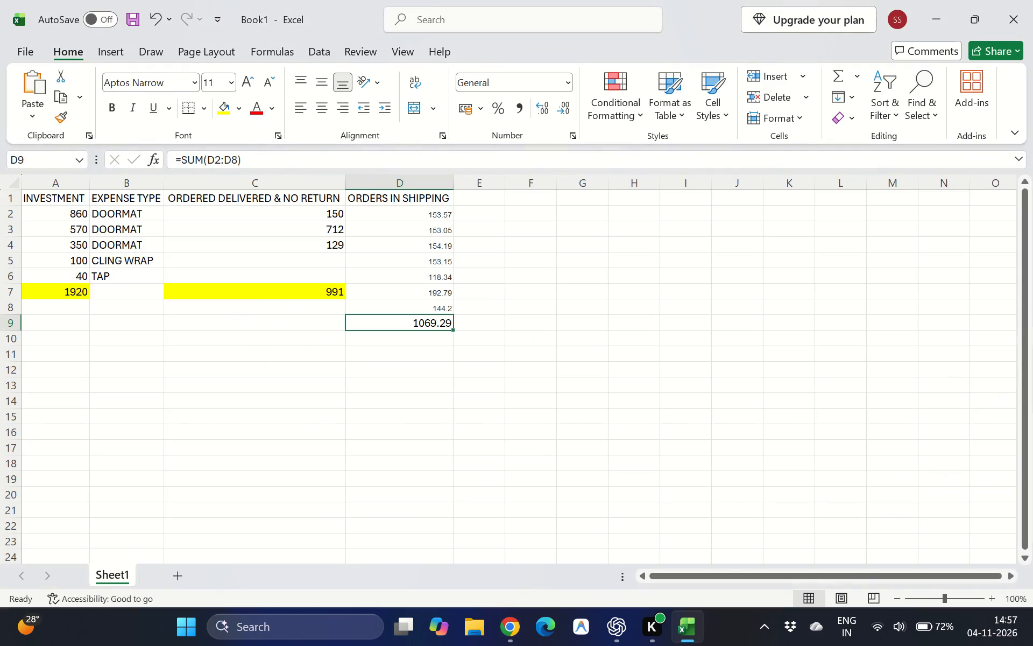
pyautogui.hotkey('alt', 'Tab')
pyautogui.scroll(7, 649, 413)
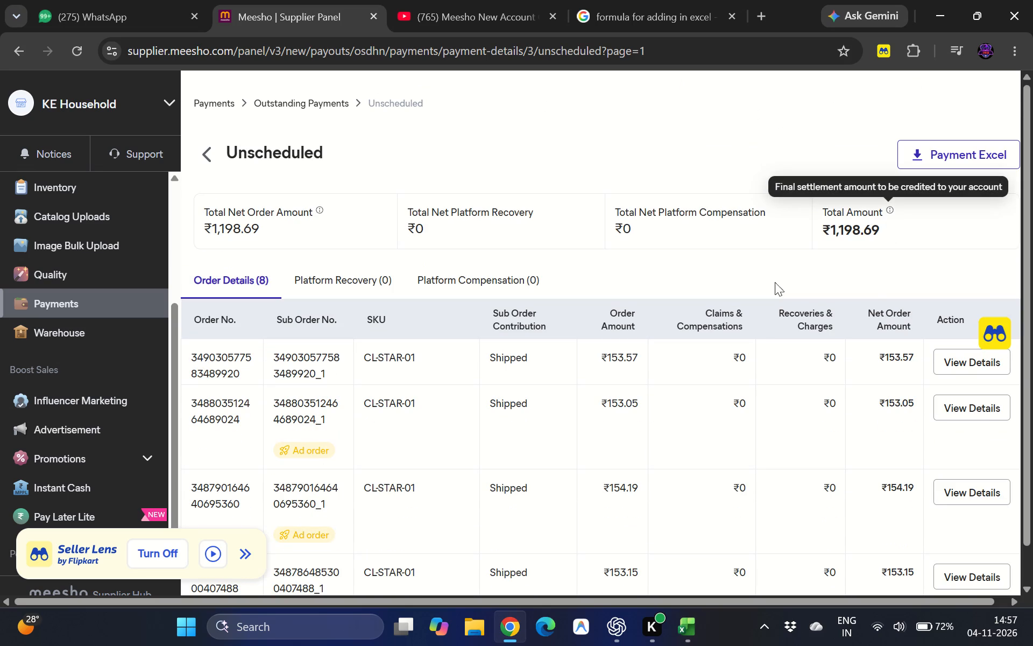
pyautogui.scroll(-2, 713, 318)
pyautogui.scroll(1, 713, 318)
pyautogui.scroll(-3, 713, 318)
pyautogui.hotkey('alt', 'Tab')
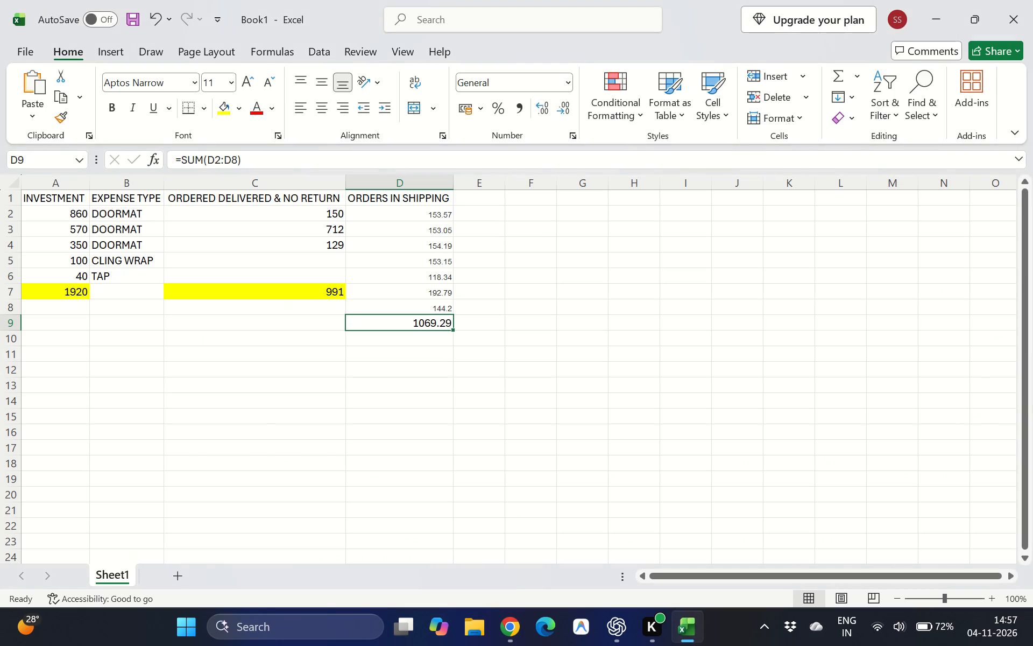
pyautogui.hotkey('alt', 'Tab')
pyautogui.hotkey('alt', 'Tab')
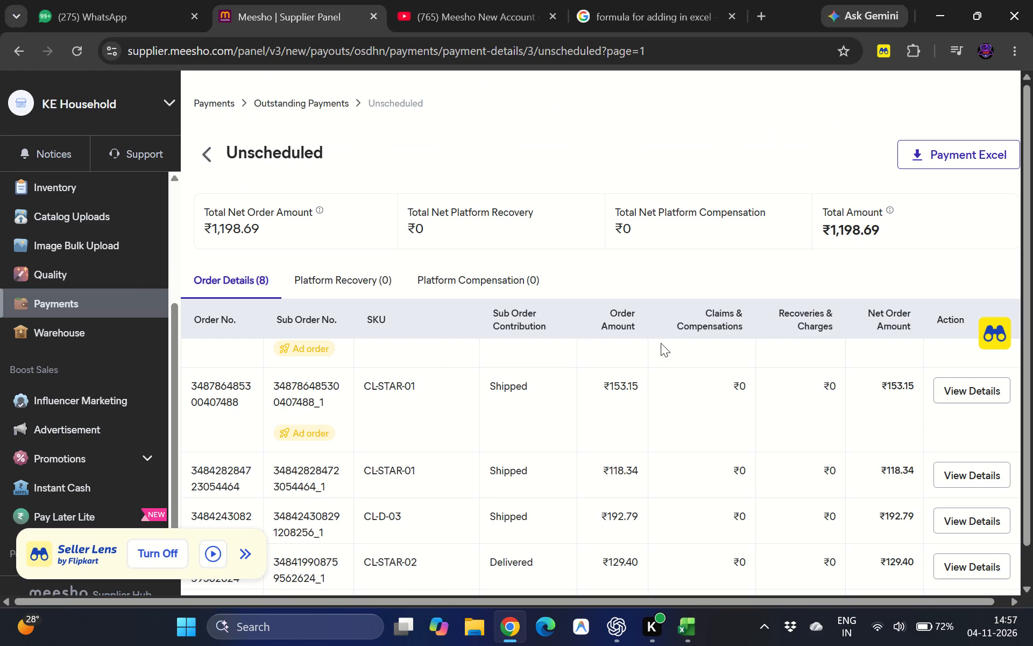
pyautogui.hotkey('alt', 'Tab')
pyautogui.scroll(-4, 661, 368)
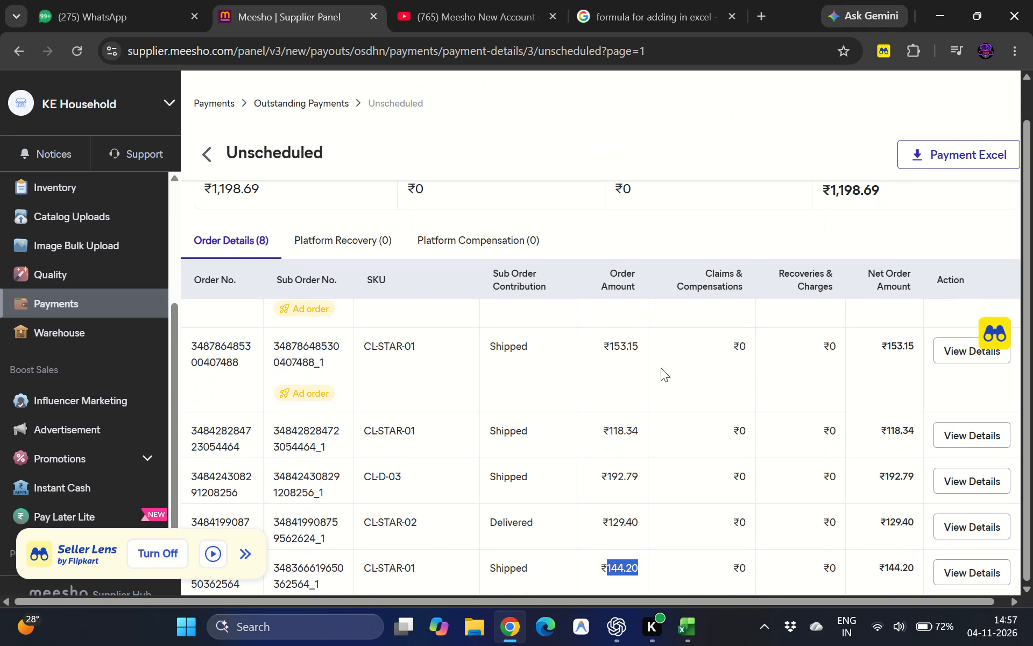
pyautogui.doubleClick(619, 524)
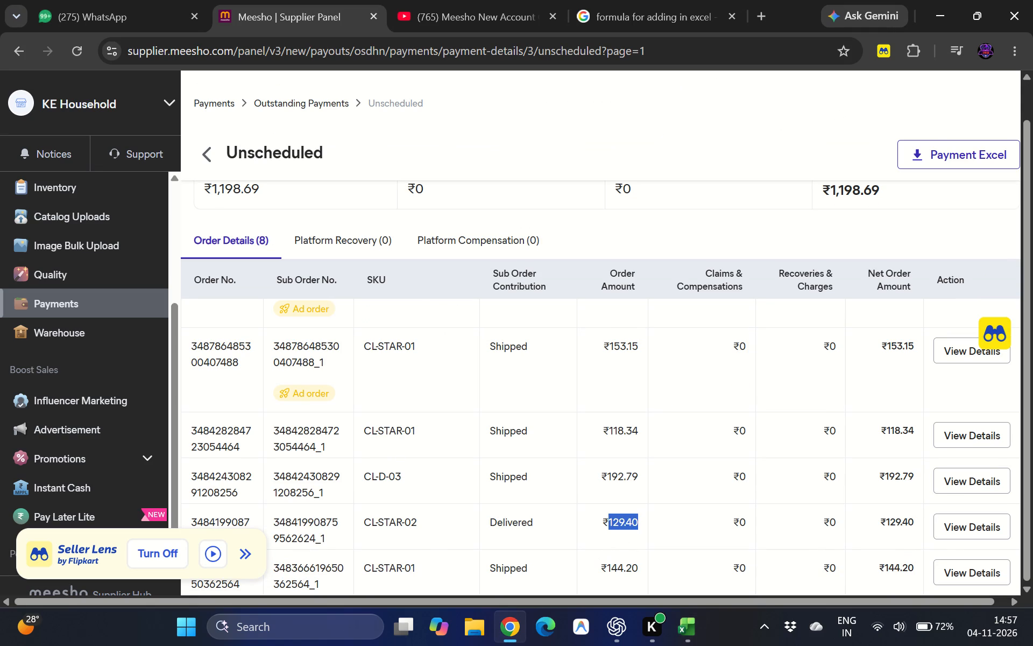
# Copy the delivered CL-STAR-02 amount, 129.40, from Meesho and extend the SUM formula in Excel cell D9 with a second argument after D2:D8.
pyautogui.hotkey('ctrl', 'c')
pyautogui.hotkey('ctrl', 'c')
pyautogui.hotkey('alt', 'Tab')
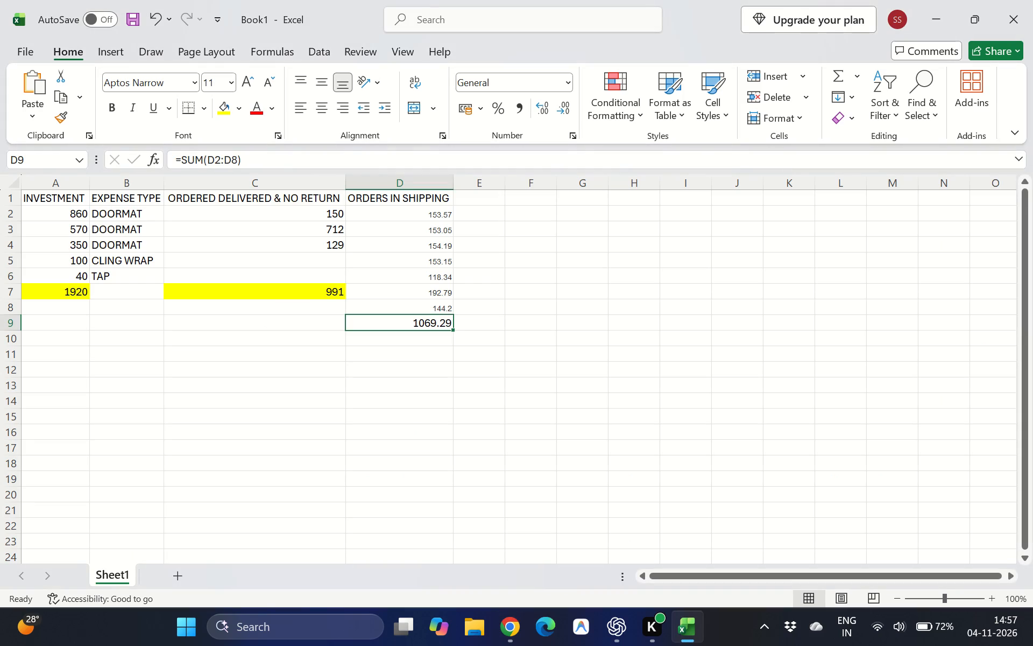
pyautogui.click(440, 321)
pyautogui.click(341, 164)
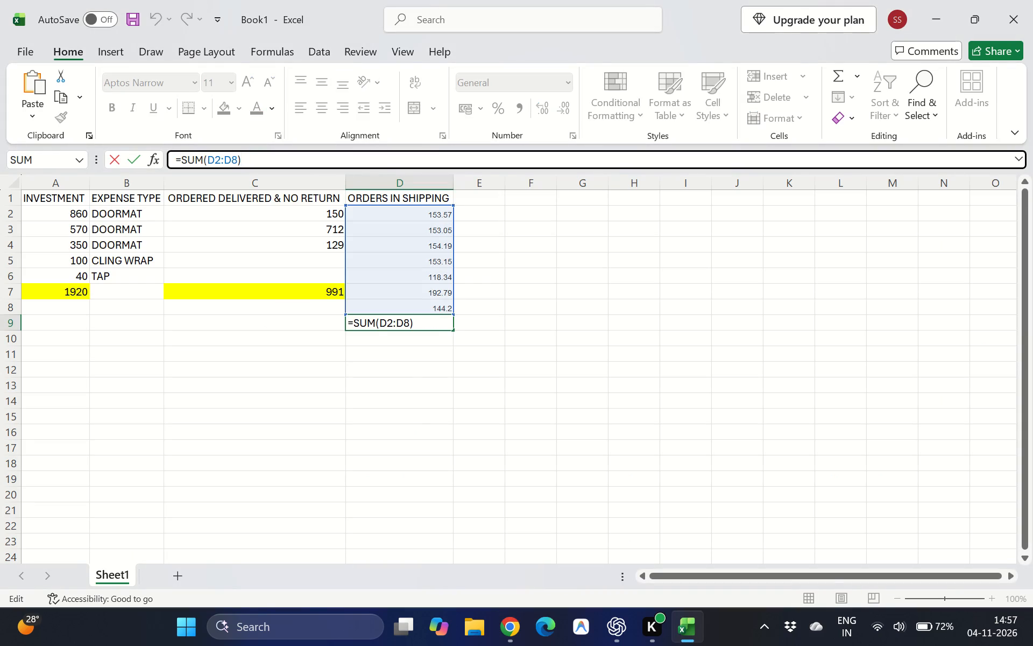
pyautogui.press('BackSpace')
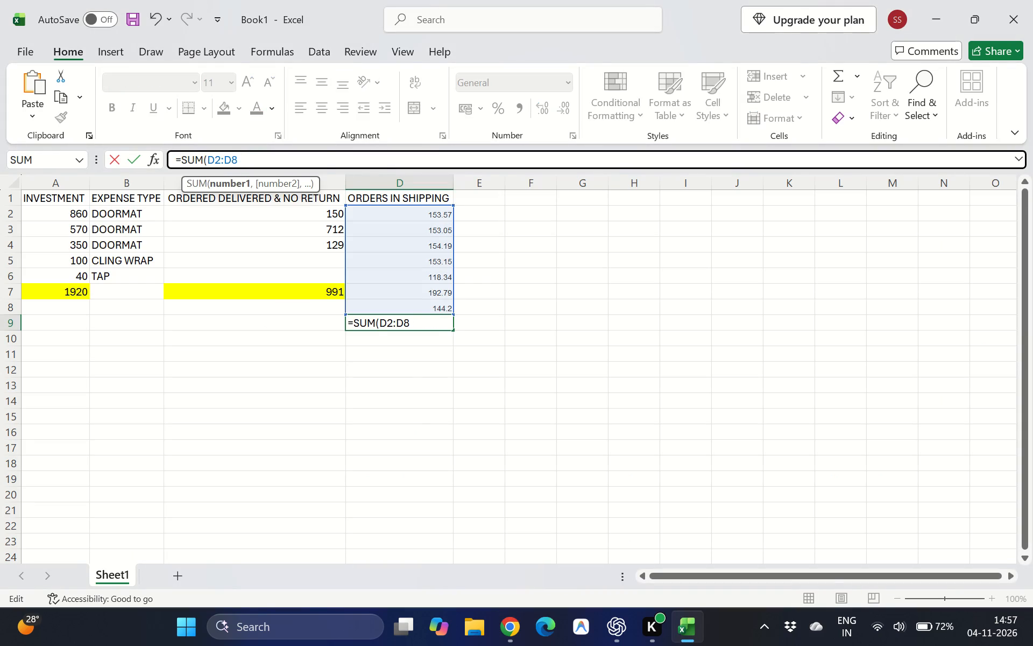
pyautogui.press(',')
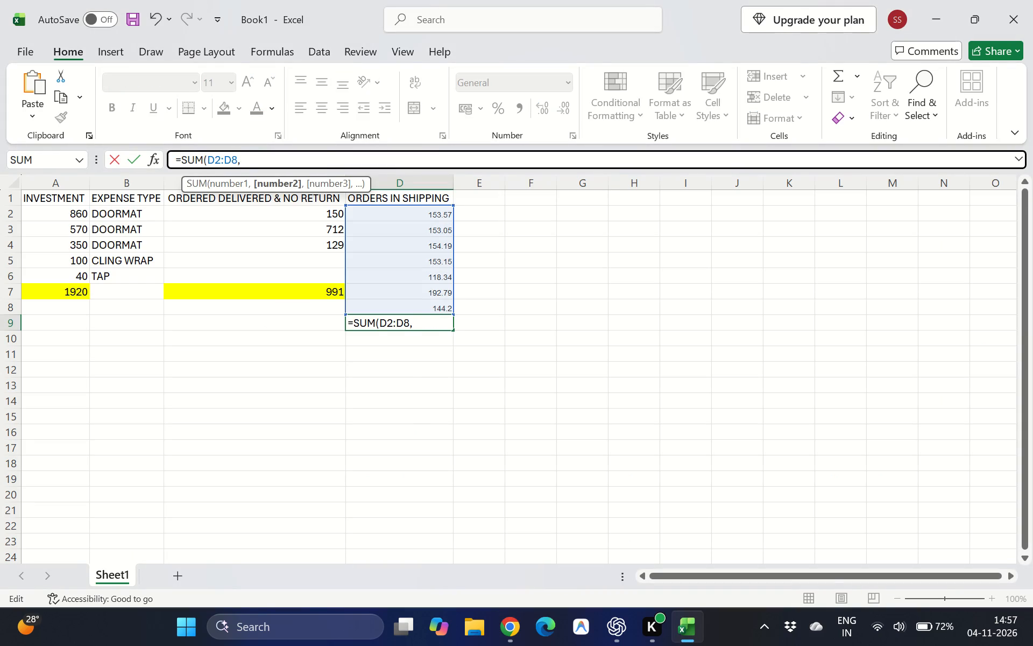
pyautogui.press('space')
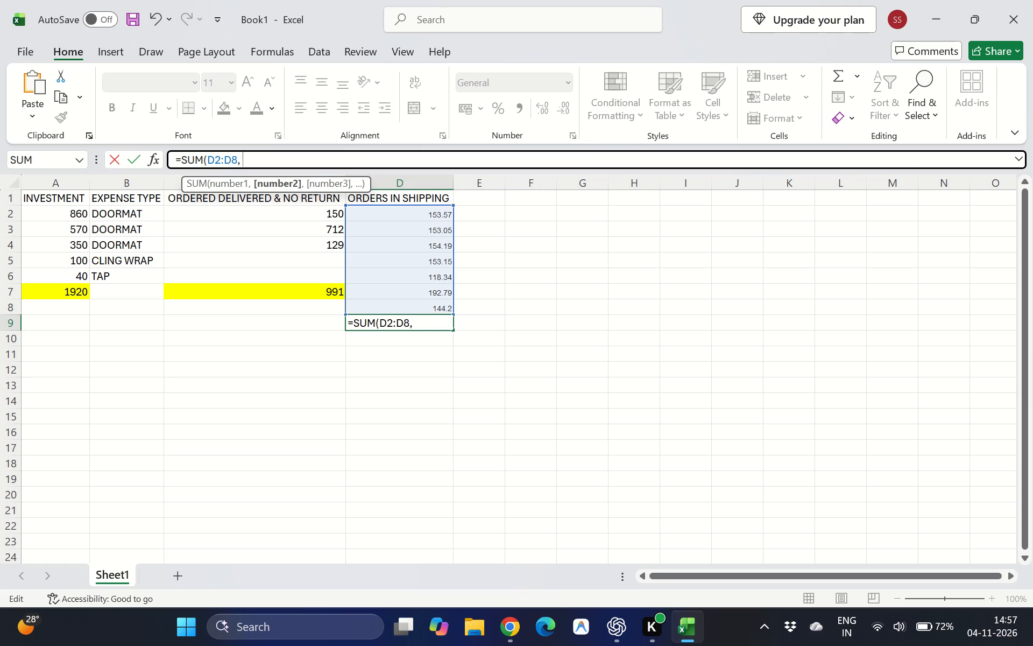
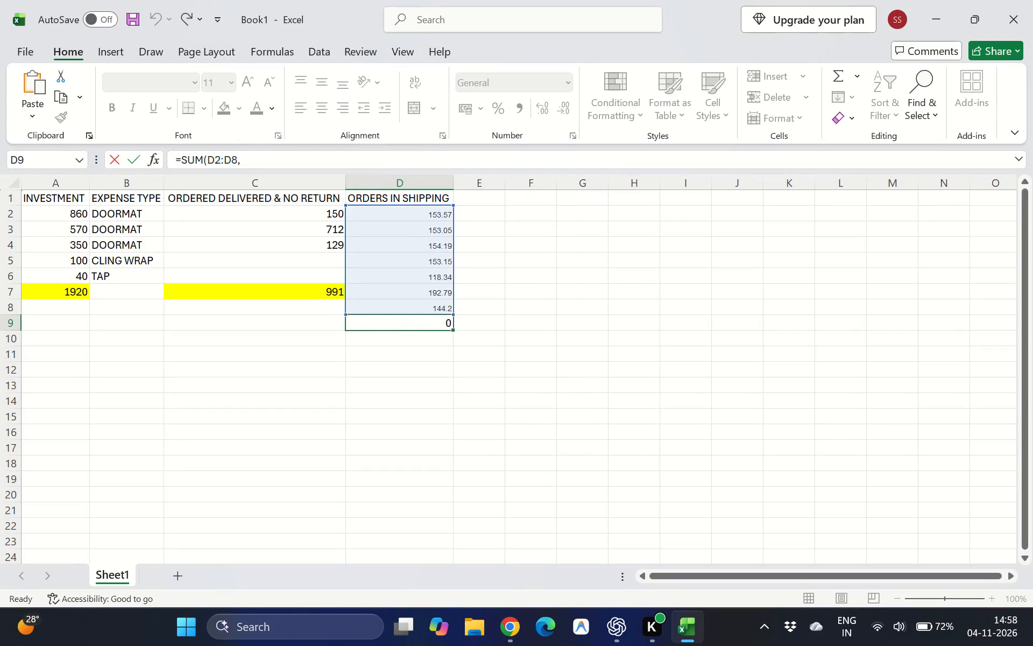
# Open Calculator and add 1069, the whole-number part of the D9 shipping total, to the copied order amount 129.40.
pyautogui.click(443, 327)
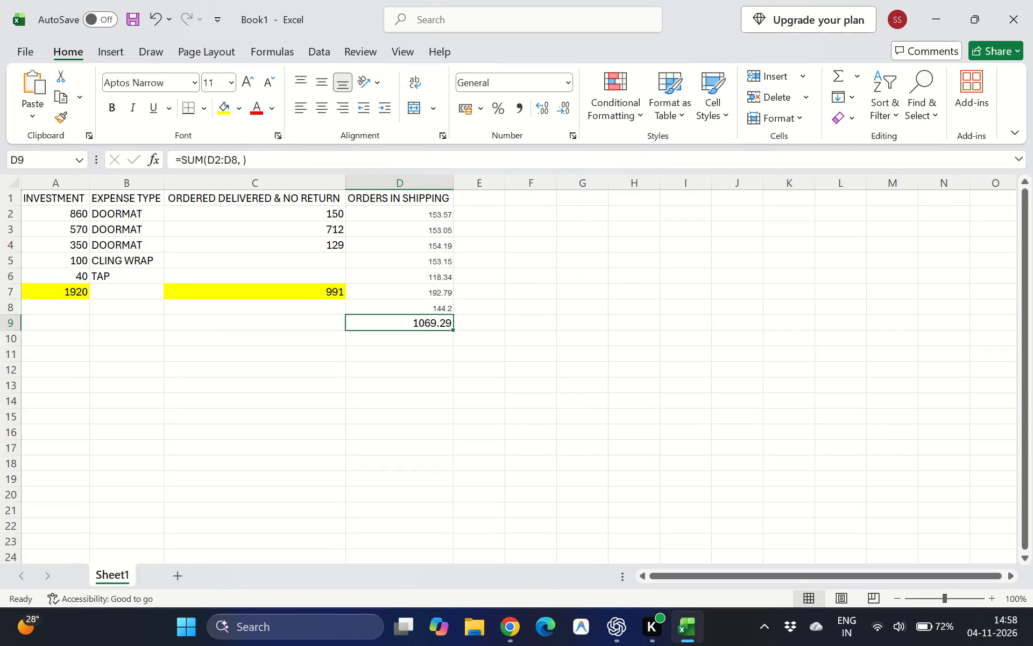
pyautogui.click(413, 338)
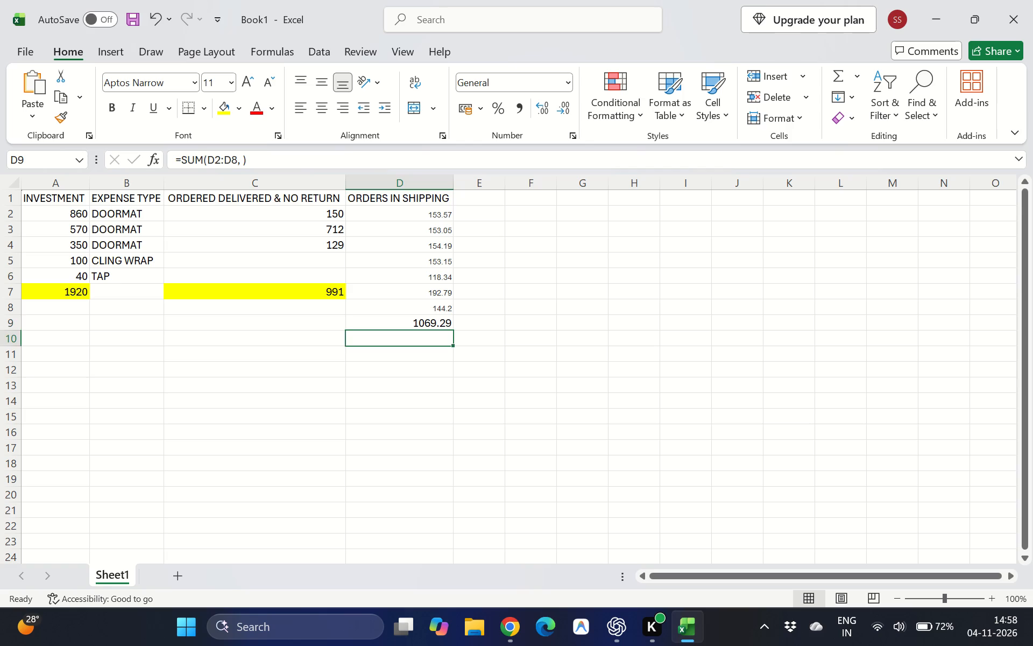
pyautogui.click(191, 639)
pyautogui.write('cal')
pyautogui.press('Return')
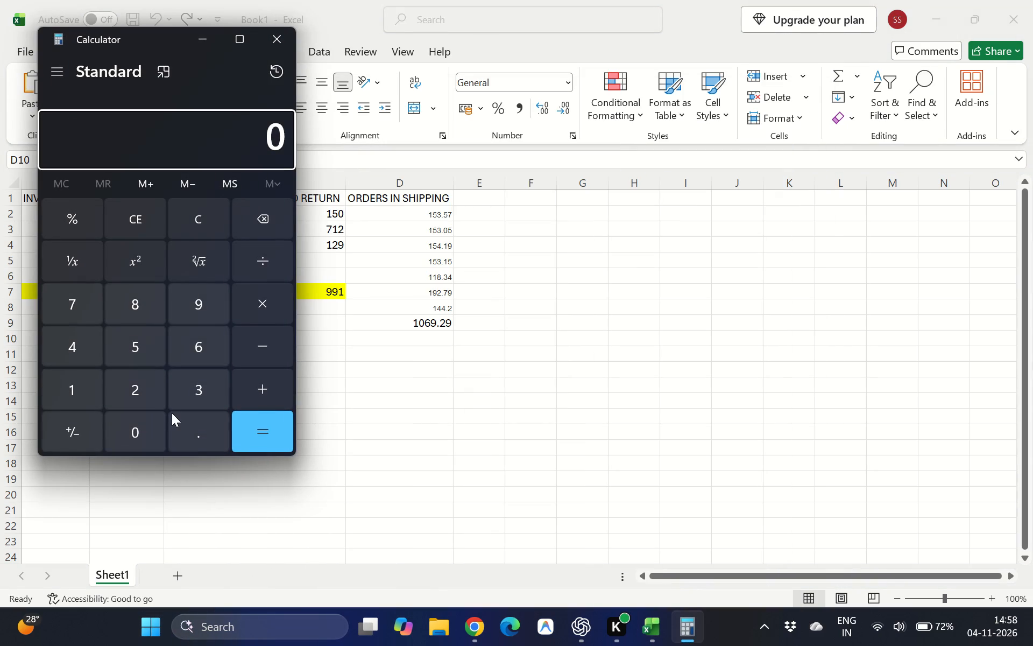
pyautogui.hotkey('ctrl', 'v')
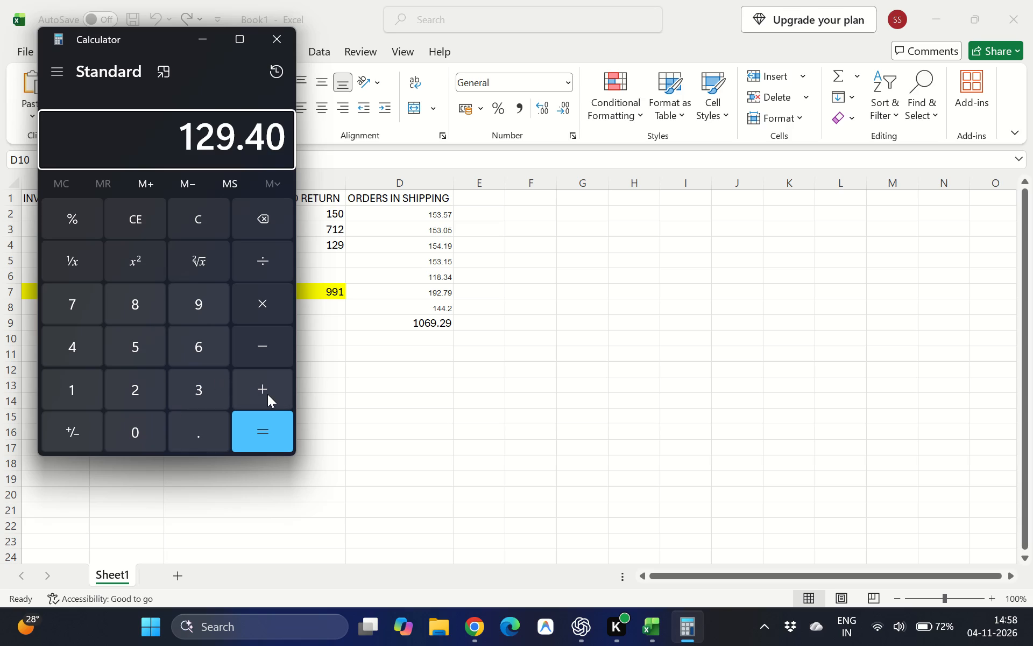
pyautogui.click(267, 394)
pyautogui.click(67, 378)
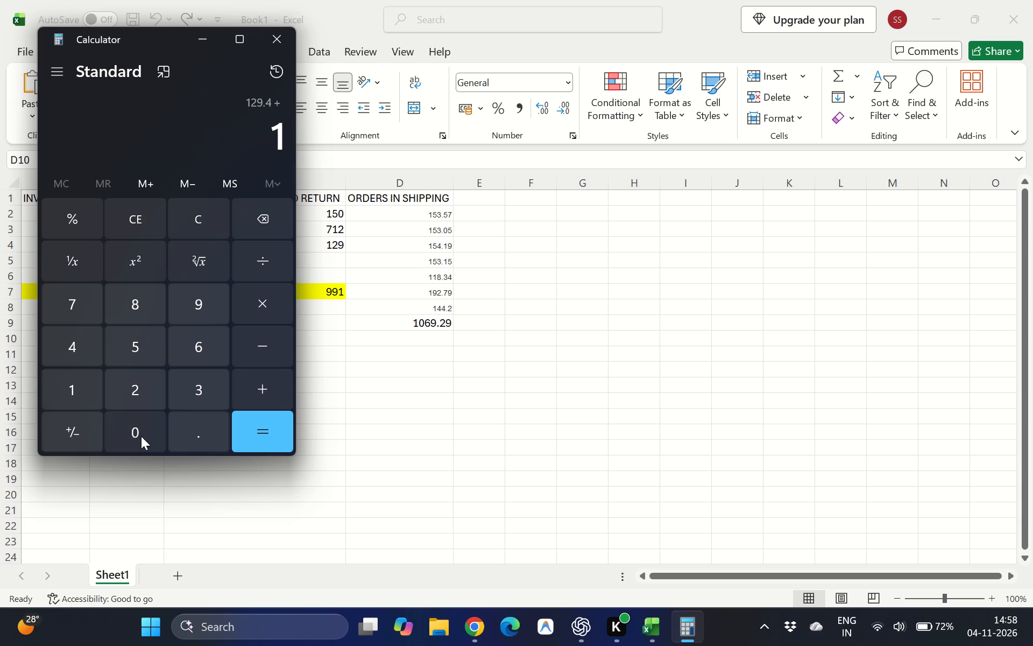
pyautogui.click(141, 436)
pyautogui.click(187, 332)
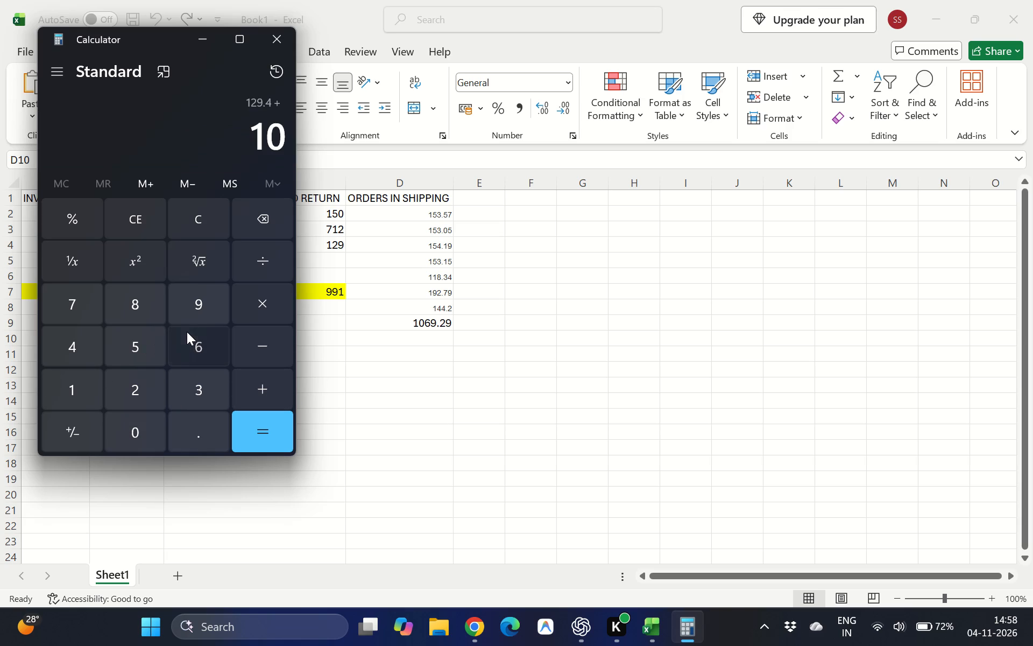
pyautogui.click(189, 301)
pyautogui.press('Return')
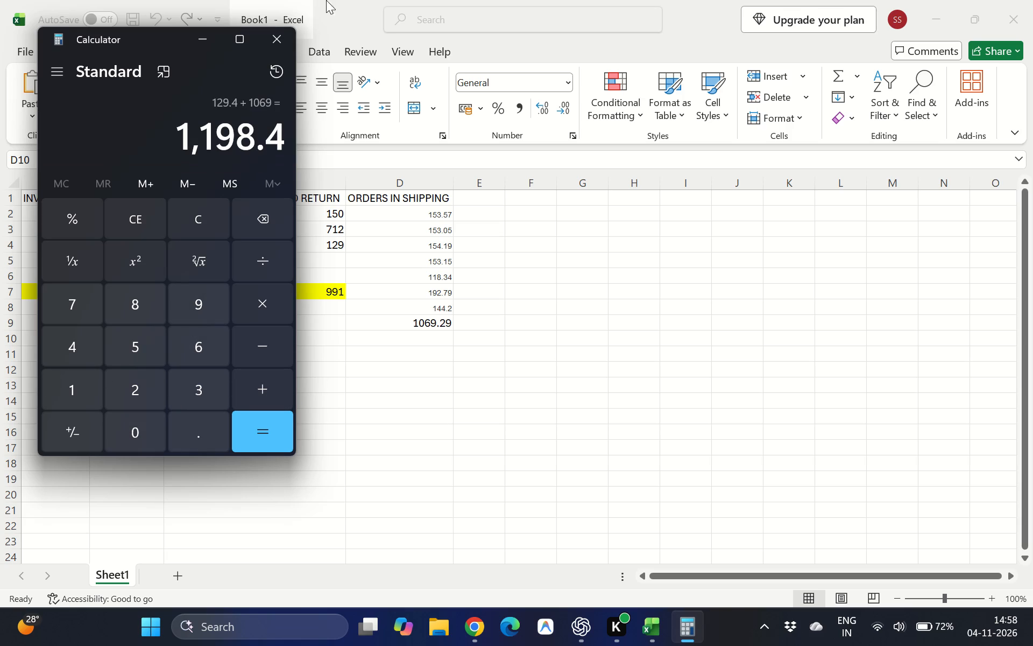
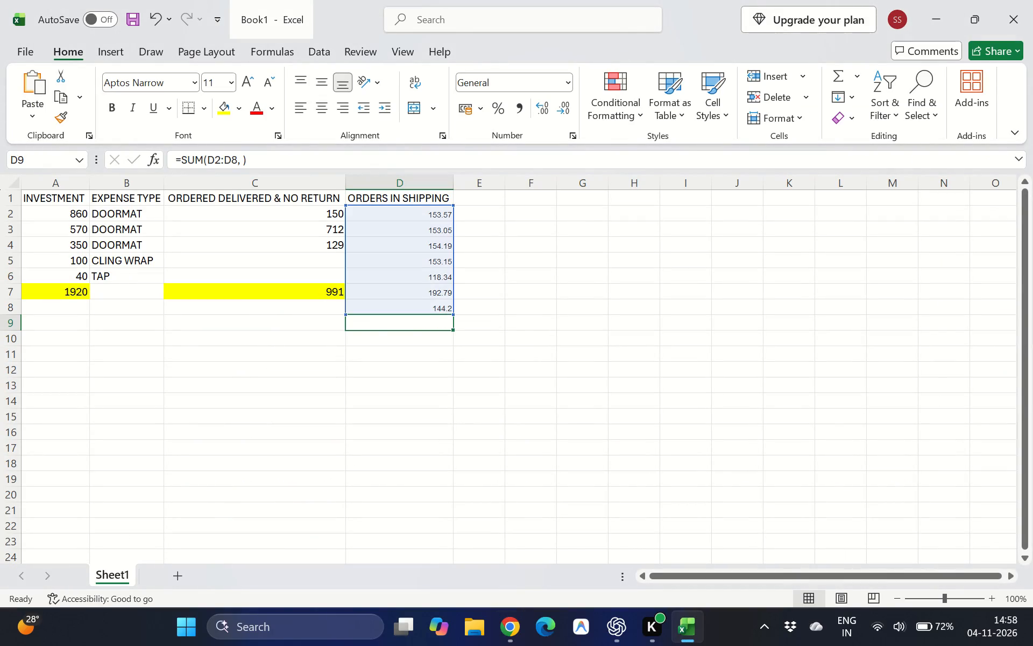
# Delete the SUM formula from cell D9 under the ORDERS IN SHIPPING amounts.
pyautogui.moveTo(443, 312); pyautogui.dragTo(443, 300)
pyautogui.press('BackSpace')
pyautogui.press('BackSpace')
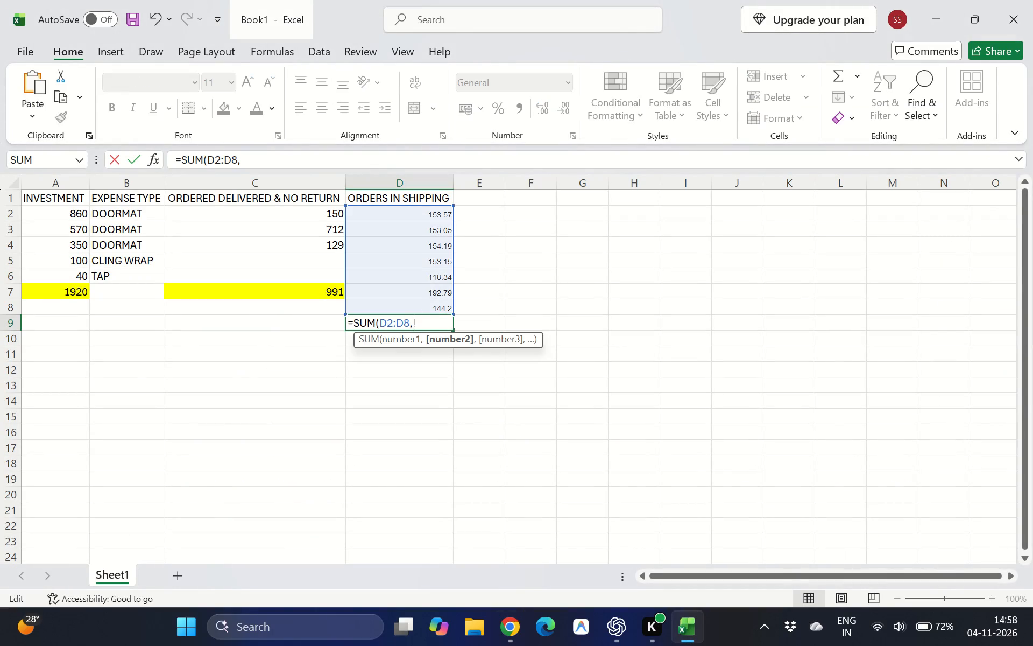
pyautogui.press('BackSpace')
pyautogui.press('Delete')
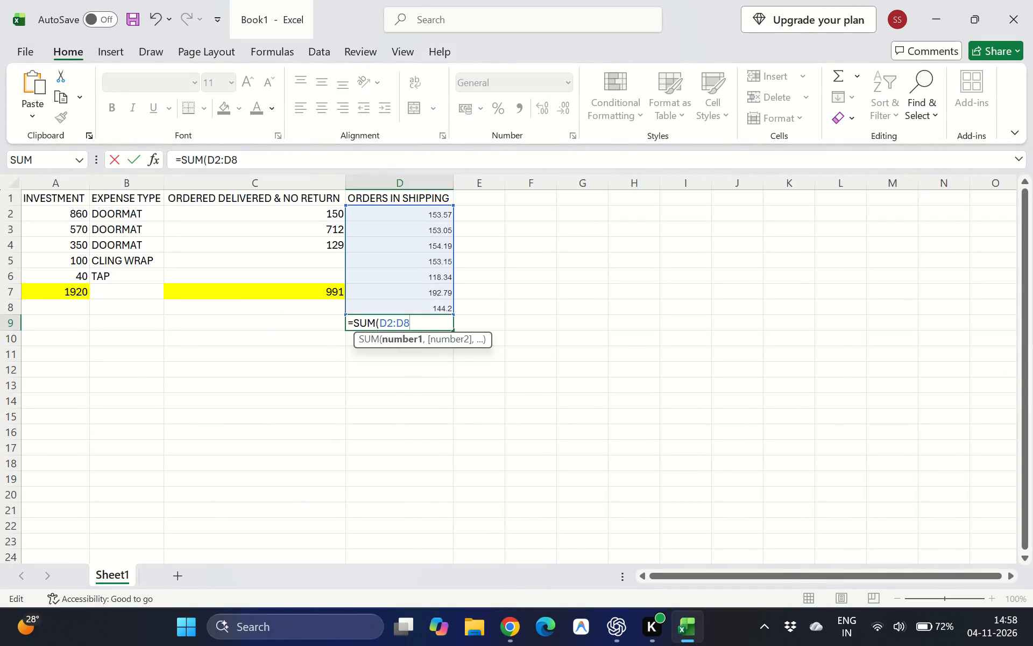
pyautogui.press('BackSpace')
pyautogui.press('BackSpace')
pyautogui.press('BackSpace')
pyautogui.press('BackSpace')
pyautogui.press('BackSpace')
pyautogui.press('BackSpace')
pyautogui.press('BackSpace')
pyautogui.press('BackSpace')
pyautogui.press('BackSpace')
pyautogui.press('BackSpace')
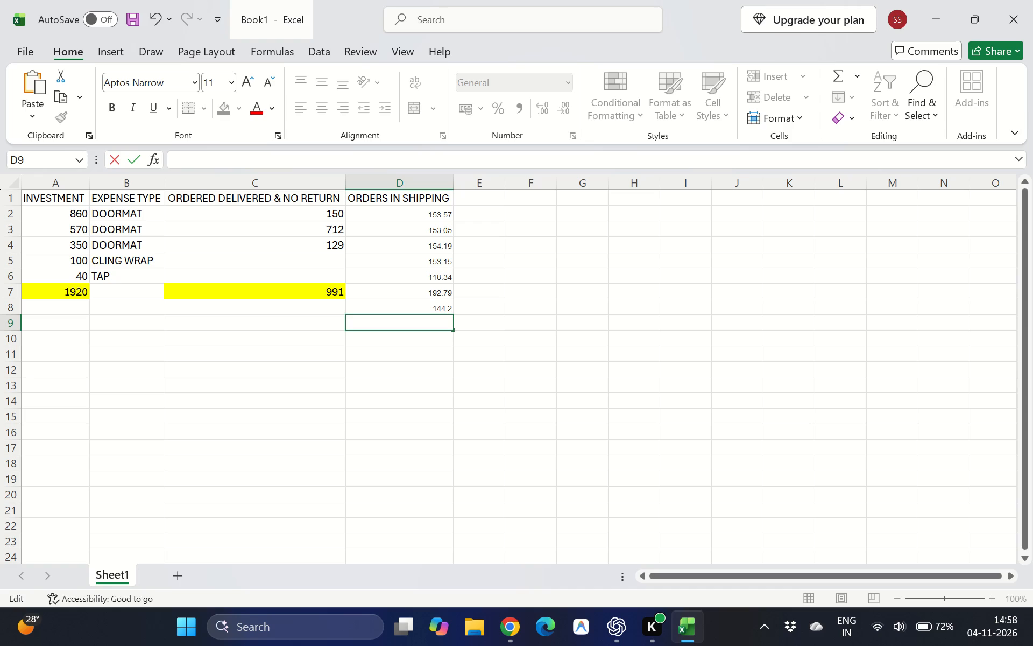
# Clear the individual order amounts in D2 to D8 of the ORDERS IN SHIPPING column.
pyautogui.click(429, 311)
pyautogui.press('Delete')
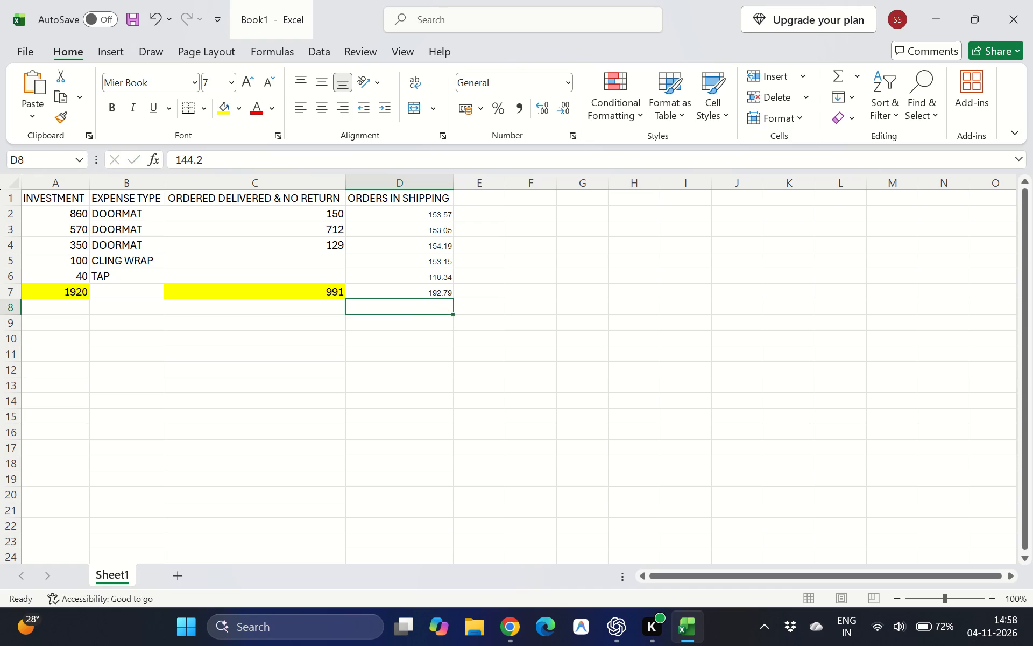
pyautogui.click(410, 214)
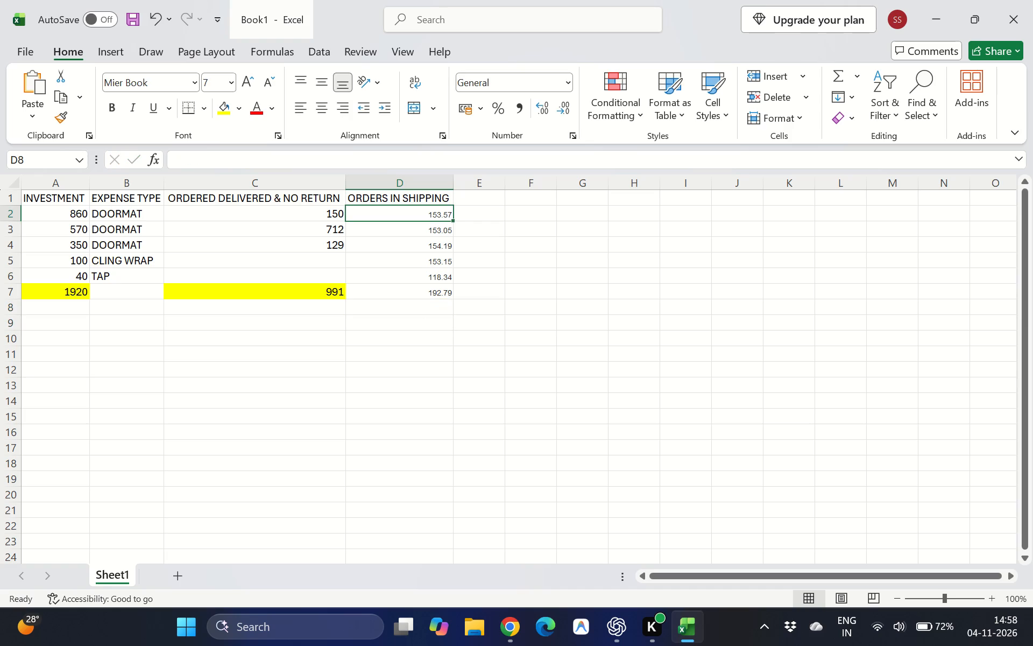
pyautogui.hotkey('shift', 'Down')
pyautogui.hotkey('shift', 'Down')
pyautogui.hotkey('shift', 'Down')
pyautogui.hotkey('shift', 'Down')
pyautogui.hotkey('shift', 'Down')
pyautogui.press('Delete')
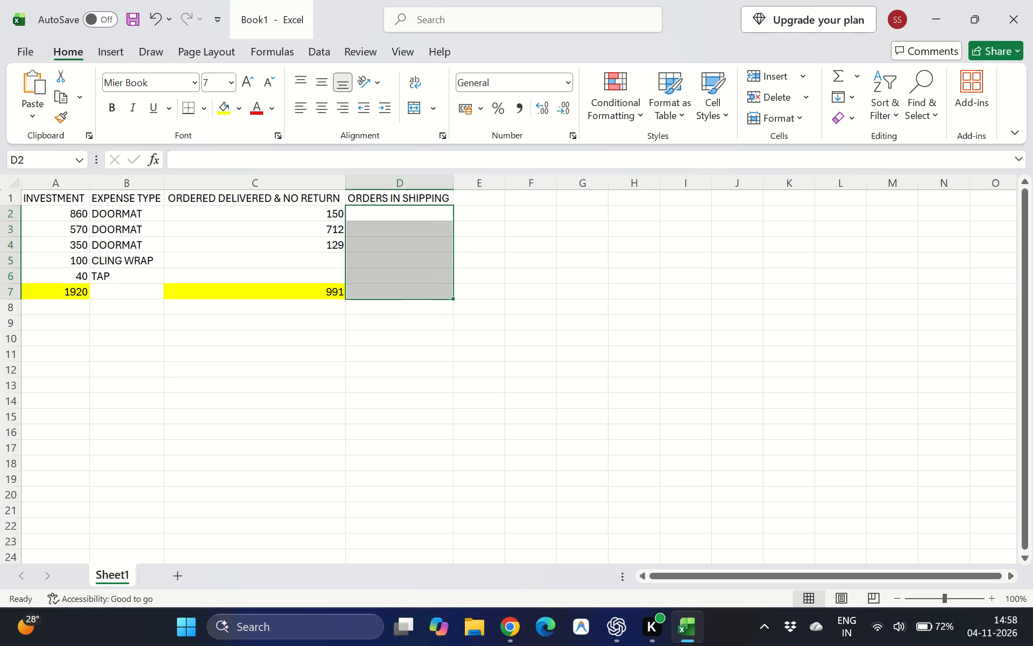
# With D2 selected, copy the Unscheduled net total, 1,198.69, from Meesho in Chrome and return to Excel.
pyautogui.click(386, 222)
pyautogui.click(398, 216)
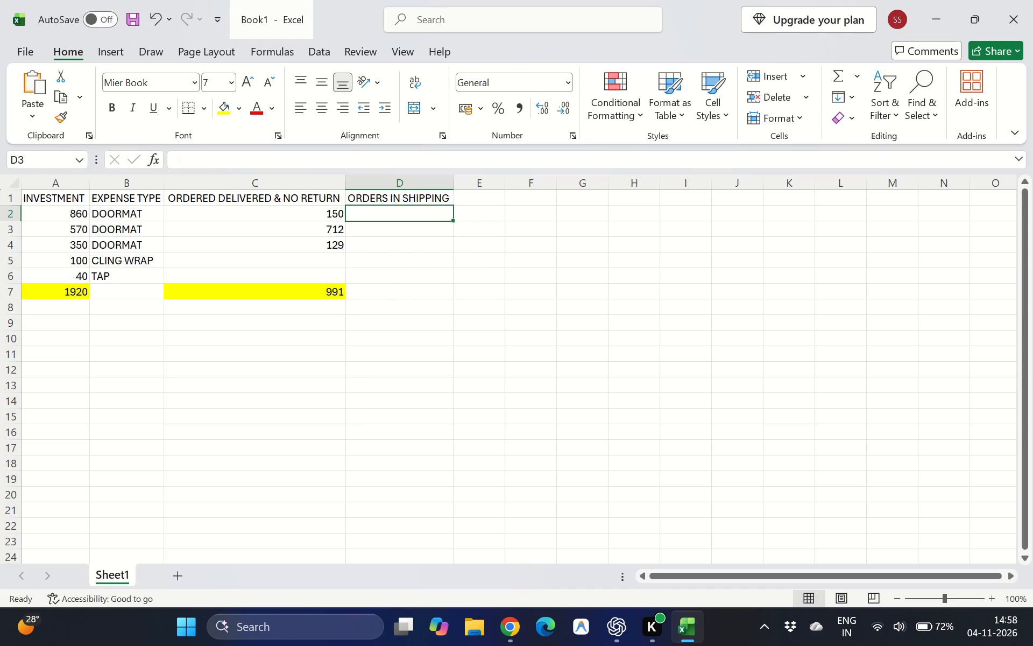
pyautogui.hotkey('alt', 'Tab')
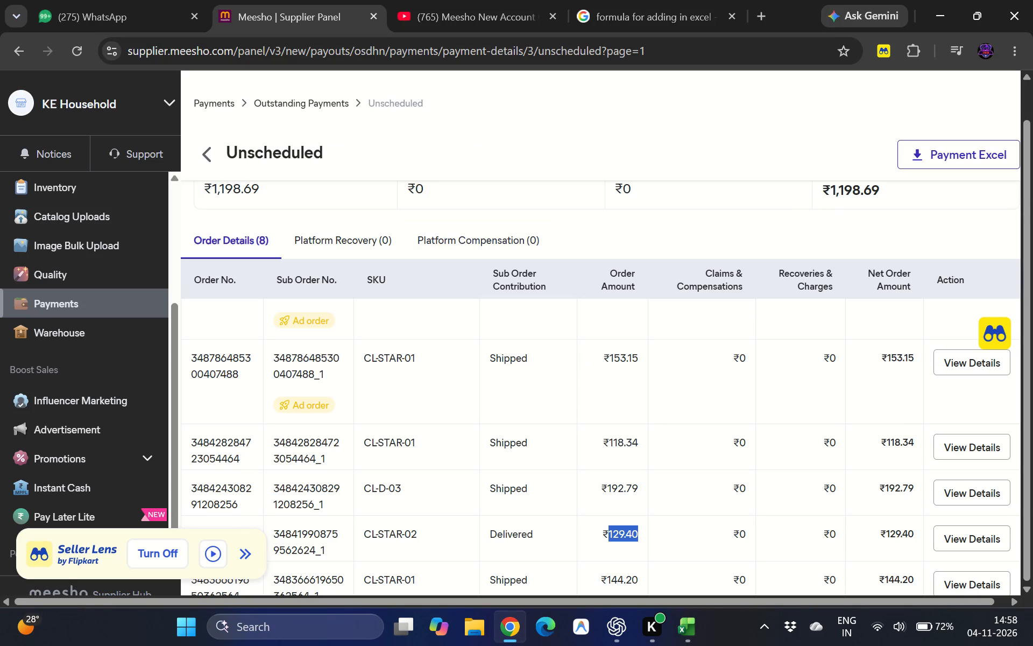
pyautogui.moveTo(831, 188); pyautogui.dragTo(880, 191)
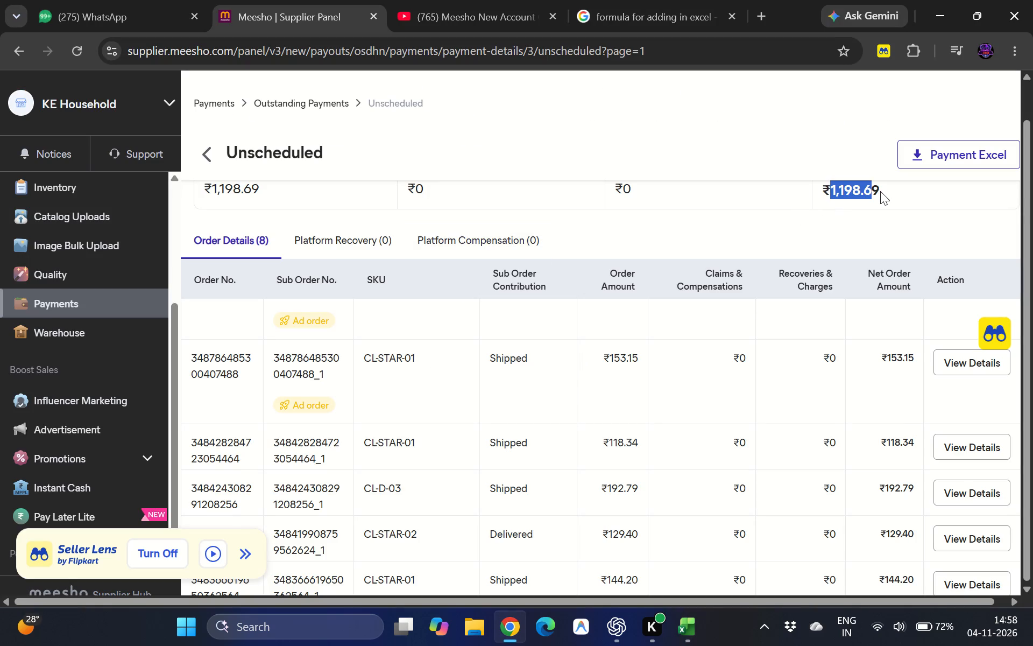
pyautogui.hotkey('ctrl', 'c')
pyautogui.hotkey('ctrl', 'c')
pyautogui.hotkey('ctrl', 'c')
pyautogui.hotkey('ctrl', 'c')
pyautogui.hotkey('ctrl', 'c')
pyautogui.hotkey('ctrl', 'c')
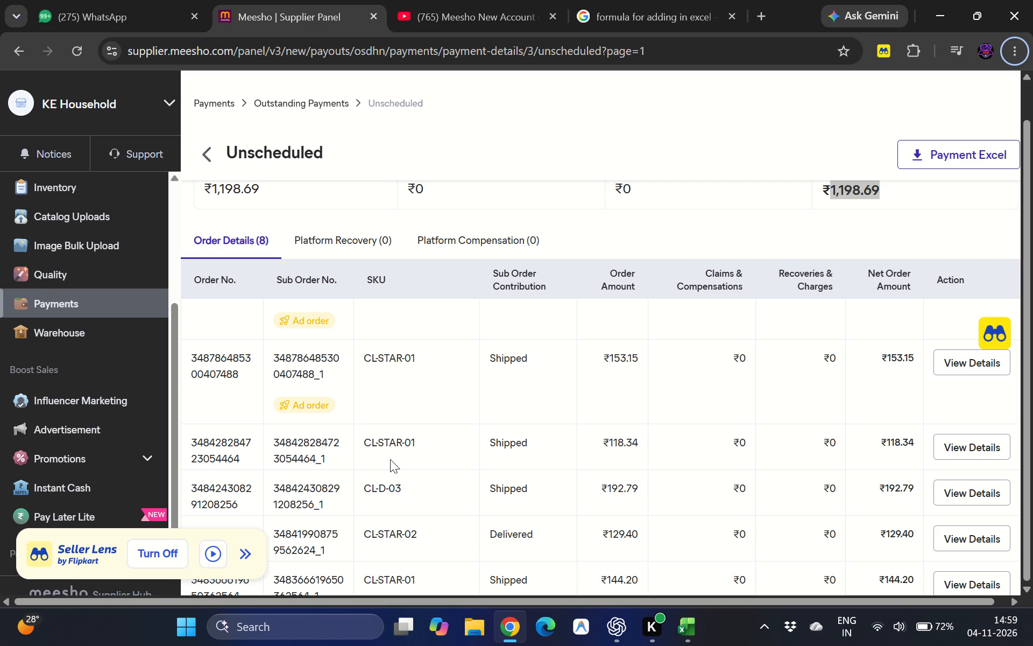
pyautogui.hotkey('alt', 'Tab')
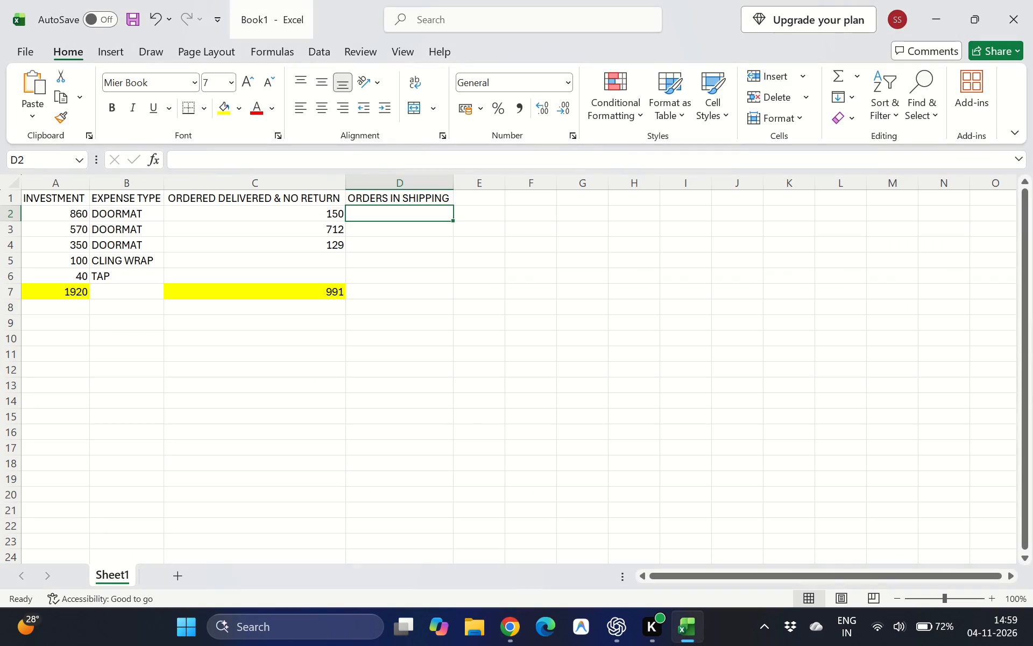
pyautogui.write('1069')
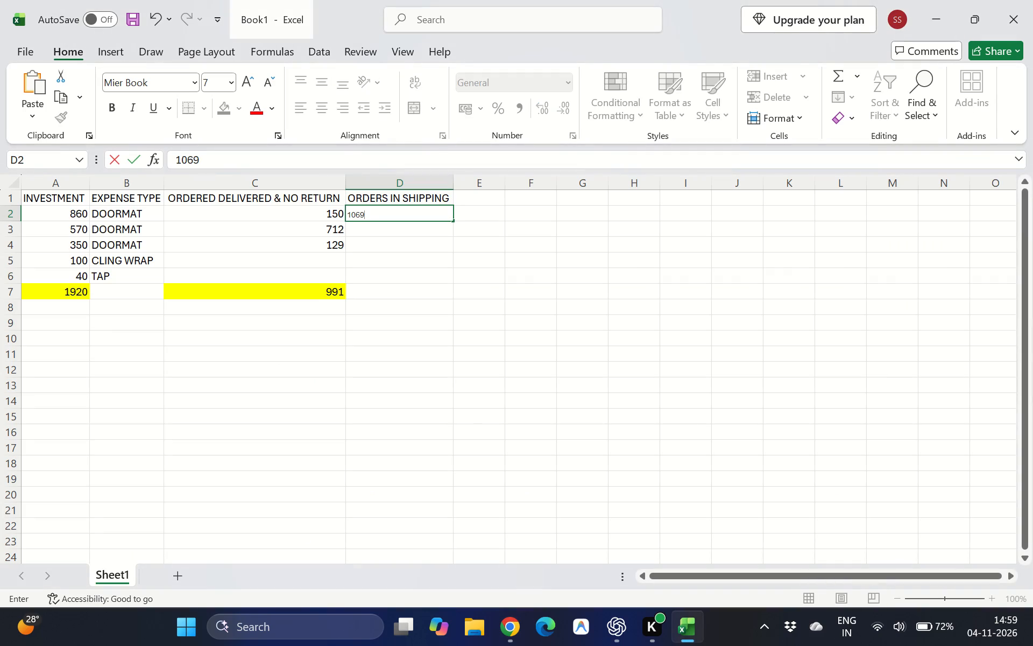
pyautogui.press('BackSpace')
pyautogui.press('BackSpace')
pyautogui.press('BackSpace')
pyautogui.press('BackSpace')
# Format cell D2 in Aptos Narrow, size 11, matching the font of cell C2.
pyautogui.click(293, 213)
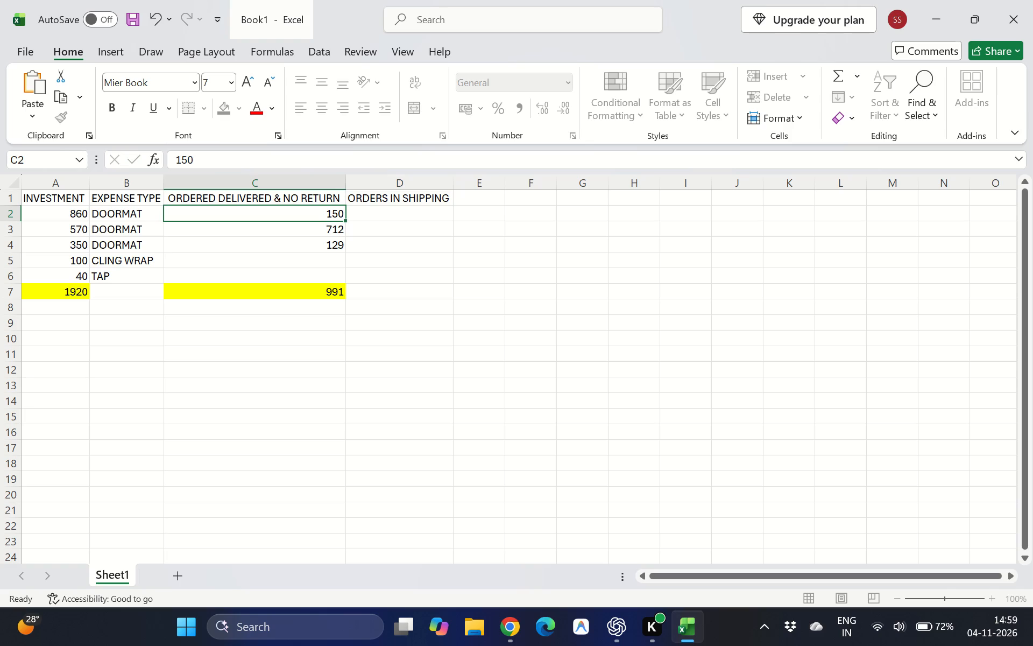
pyautogui.click(388, 219)
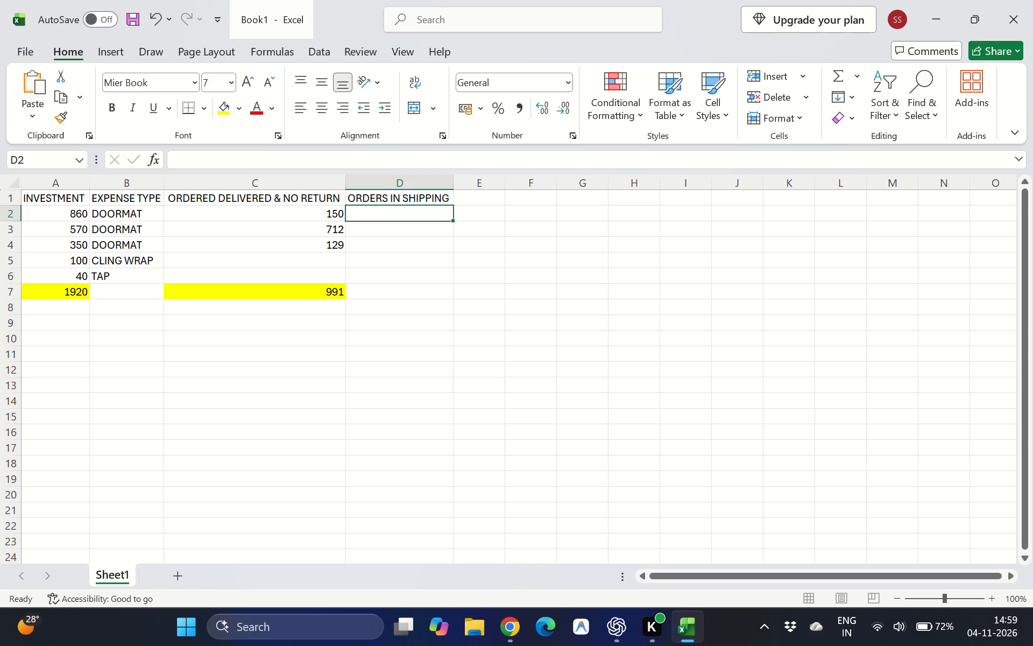
pyautogui.click(278, 211)
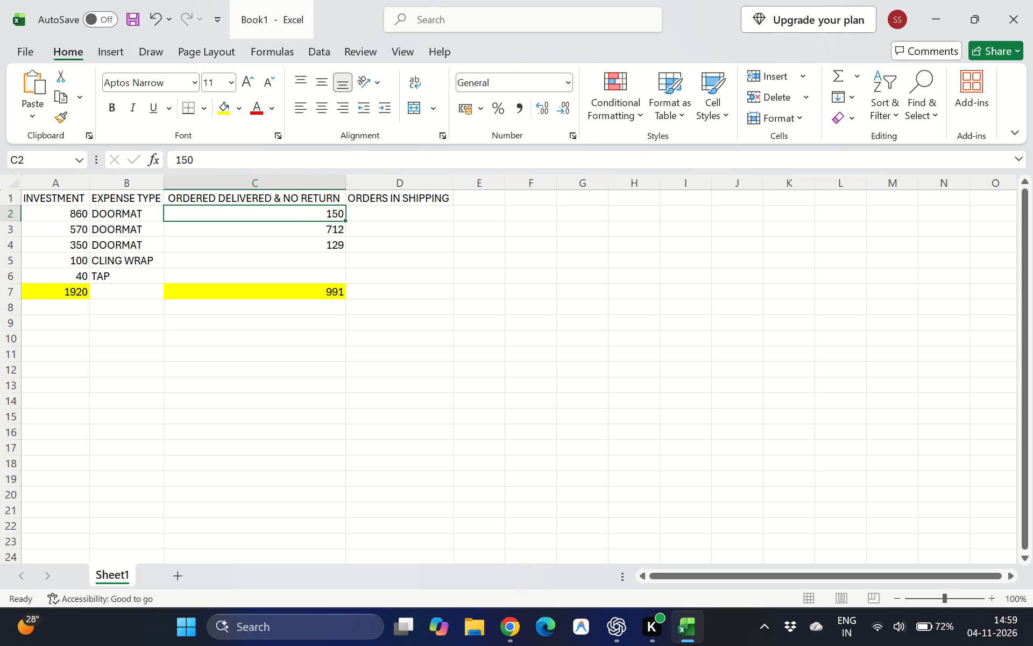
pyautogui.click(367, 214)
pyautogui.click(154, 81)
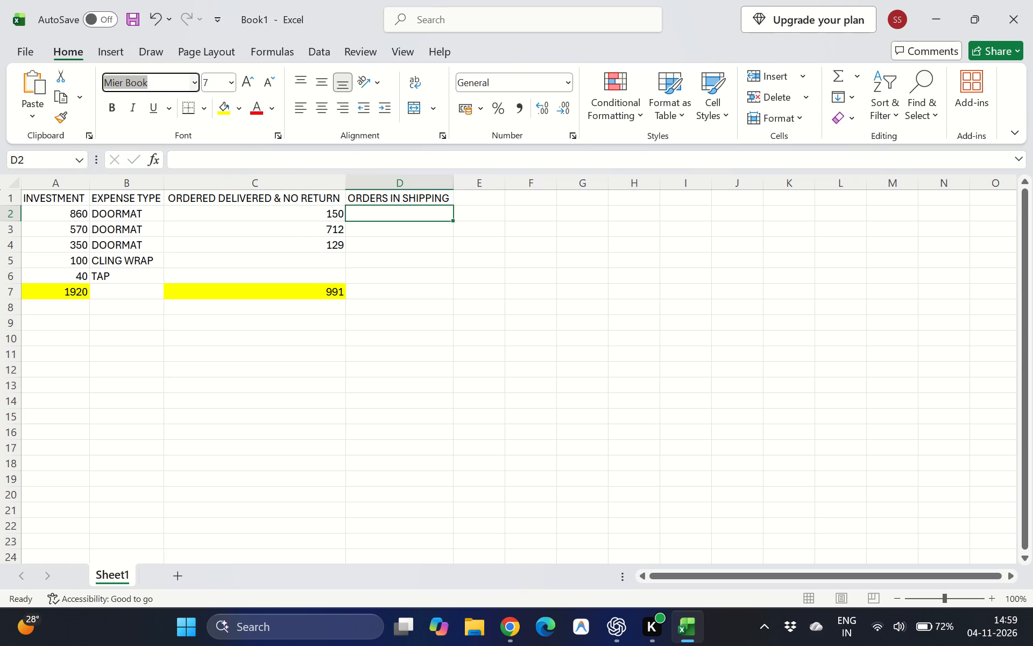
pyautogui.click(192, 81)
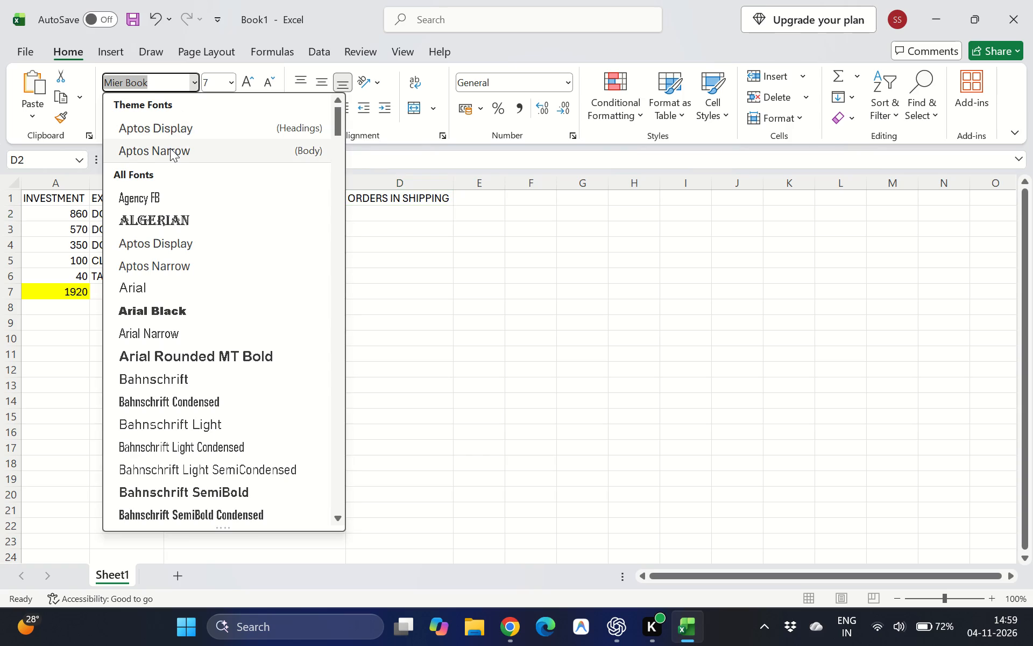
pyautogui.click(169, 148)
pyautogui.click(216, 82)
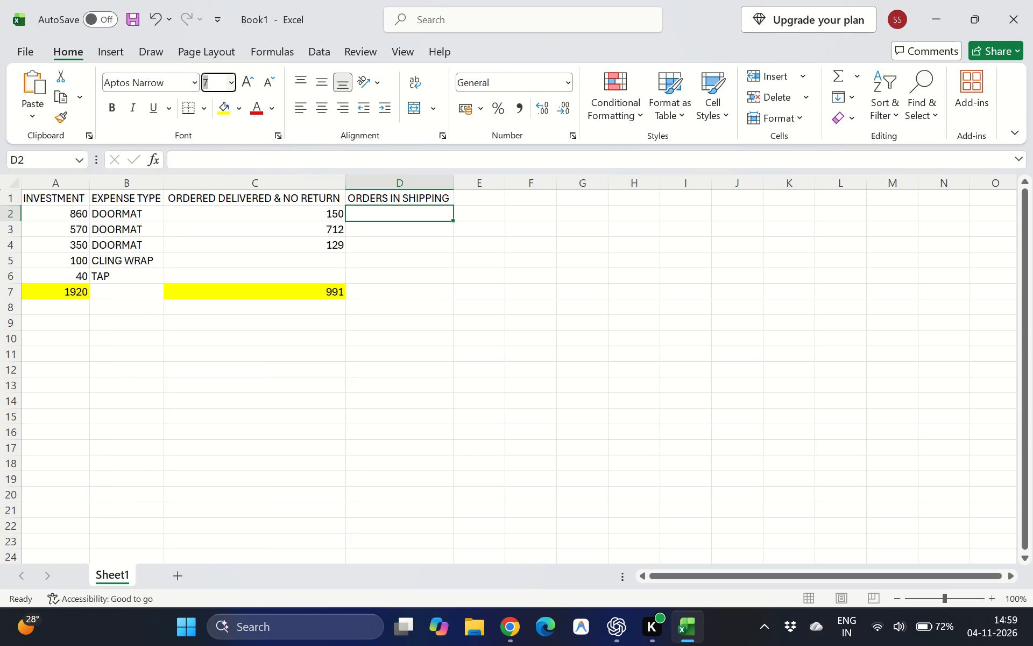
pyautogui.write('11')
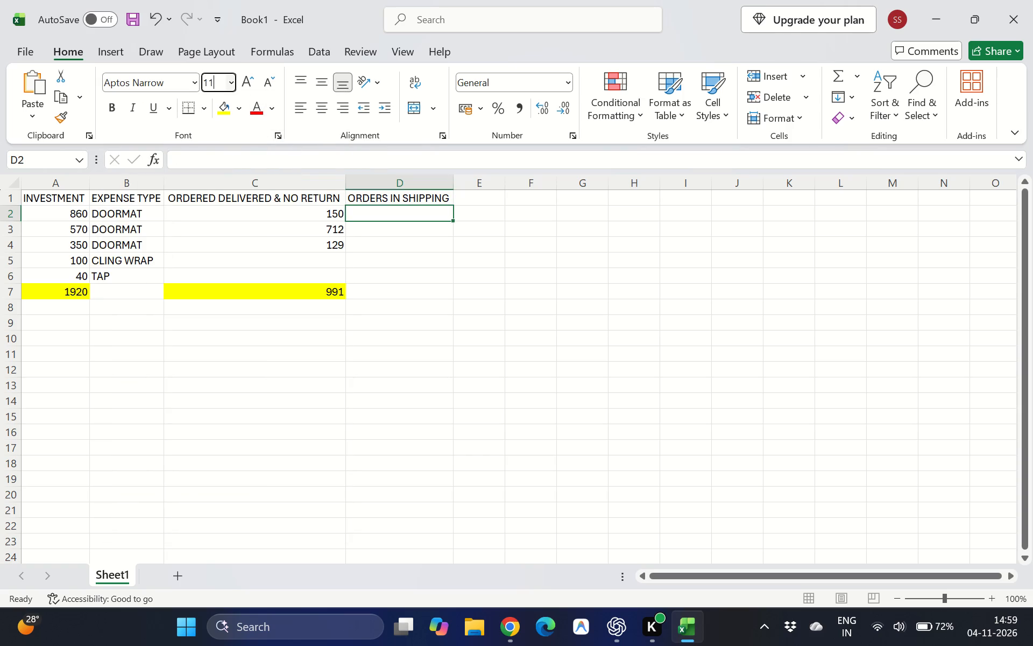
pyautogui.click(381, 217)
# Enter 1069 in cell D2 as the single ORDERS IN SHIPPING amount.
pyautogui.write('10')
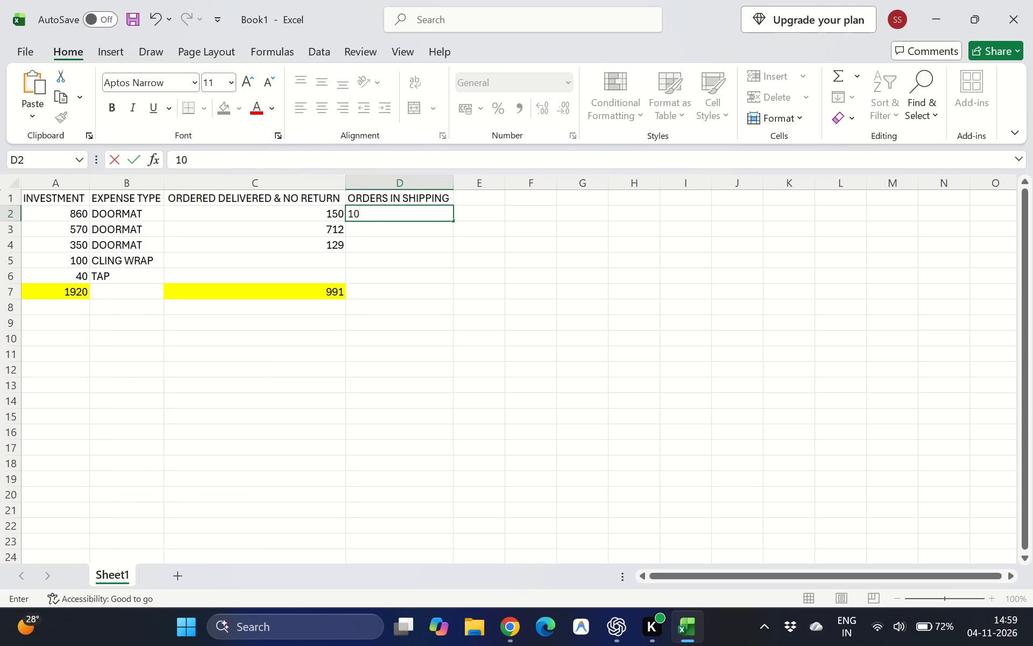
pyautogui.write('69')
pyautogui.click(400, 233)
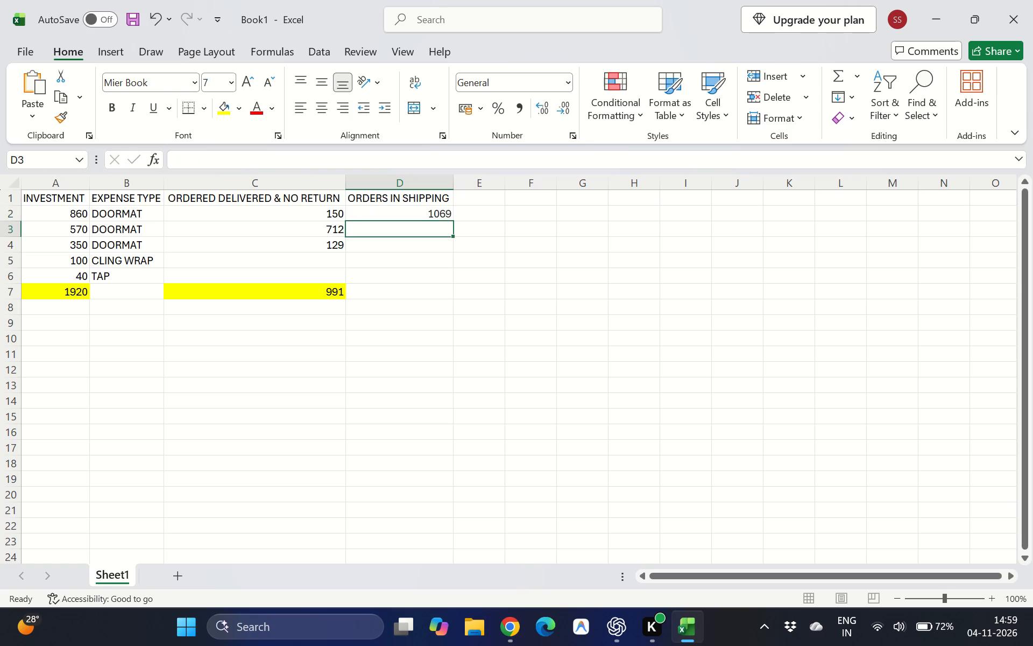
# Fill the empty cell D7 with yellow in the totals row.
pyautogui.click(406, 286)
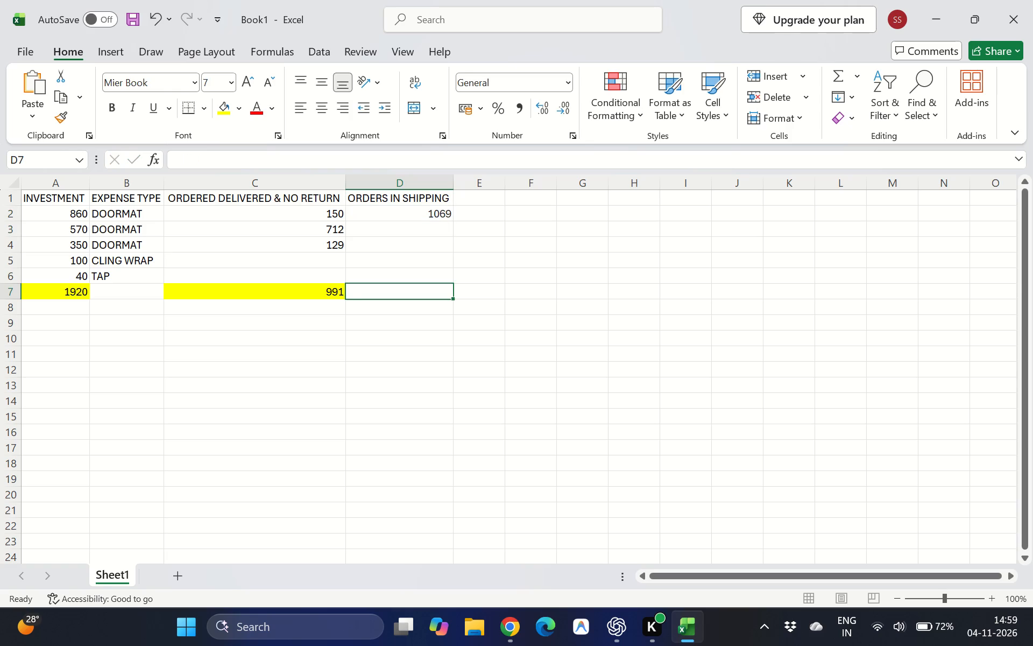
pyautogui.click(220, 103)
# Copy the 1069 amount from D2 into D7 as the ORDERS IN SHIPPING total.
pyautogui.click(410, 213)
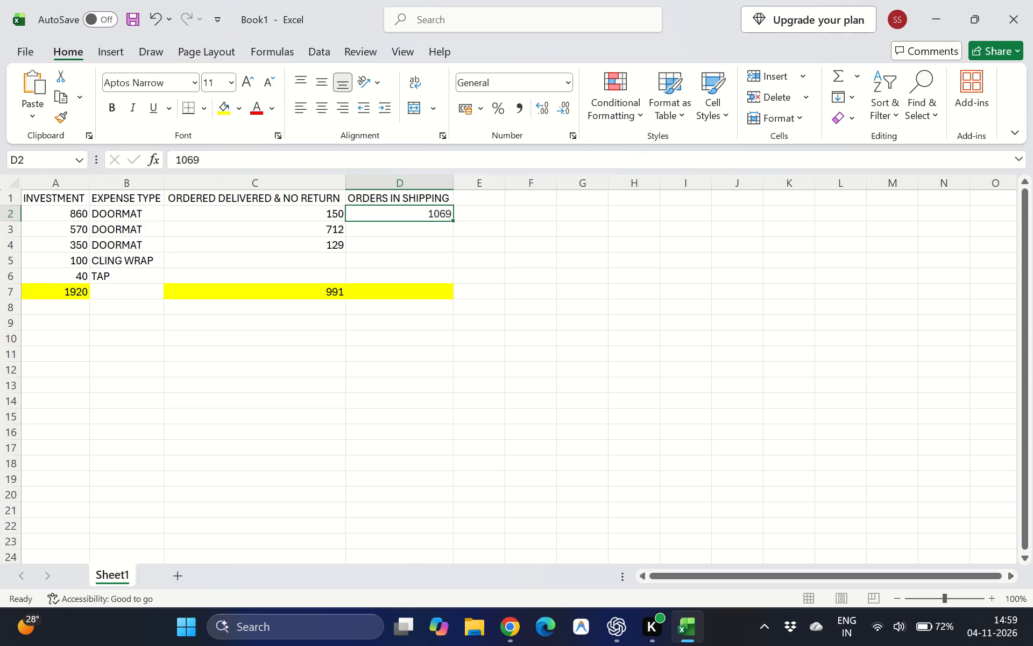
pyautogui.hotkey('ctrl', 'c')
pyautogui.click(401, 297)
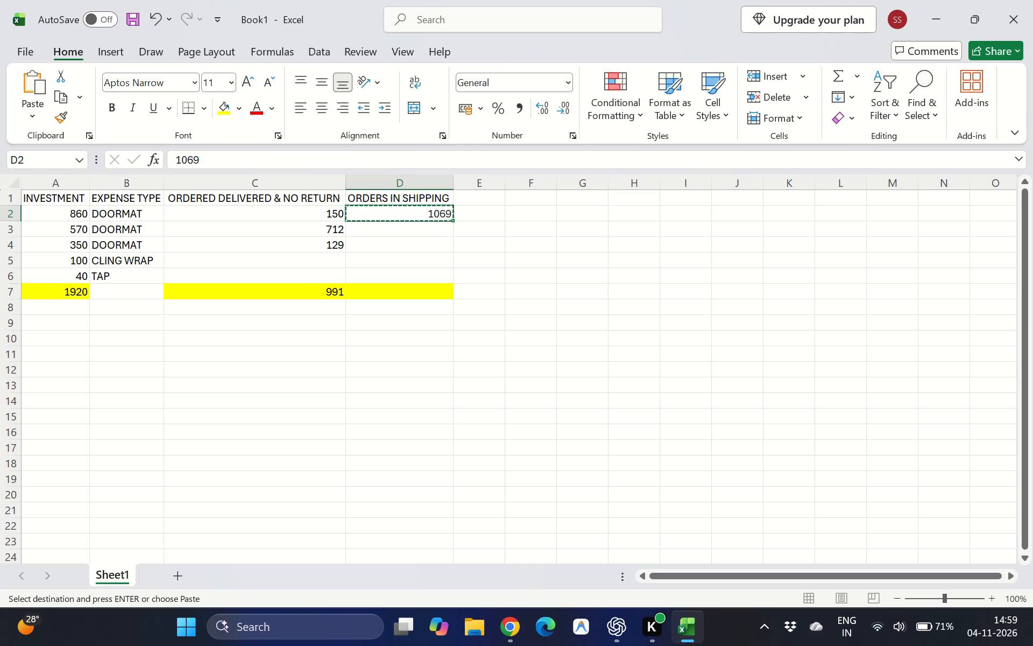
pyautogui.hotkey('ctrl', 'v')
pyautogui.click(404, 259)
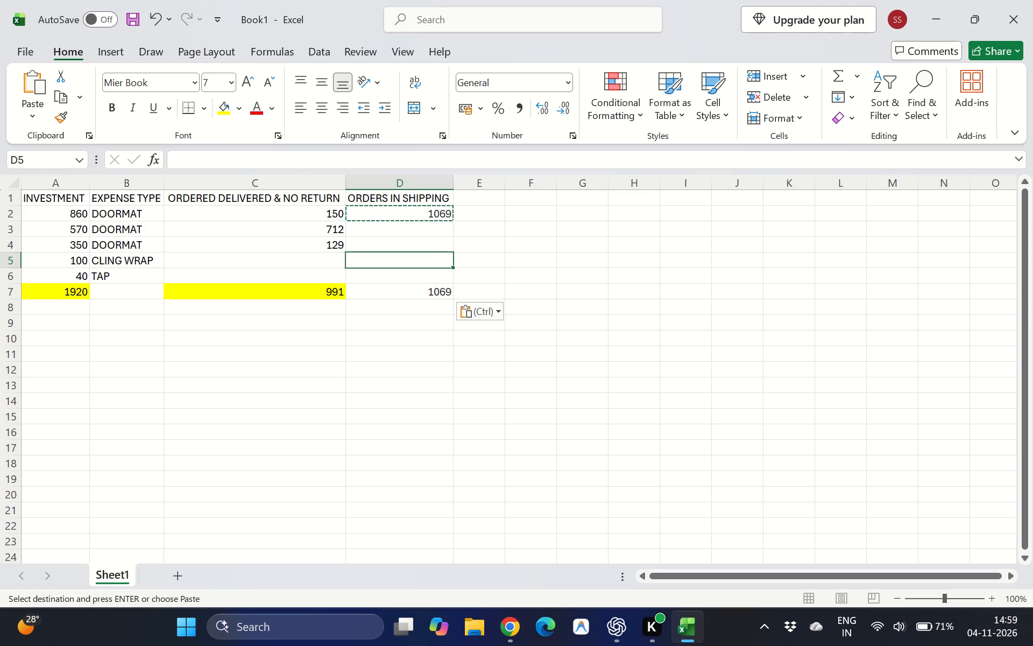
# Highlight the shipping total in D7 with the yellow fill used for the other column totals.
pyautogui.click(399, 296)
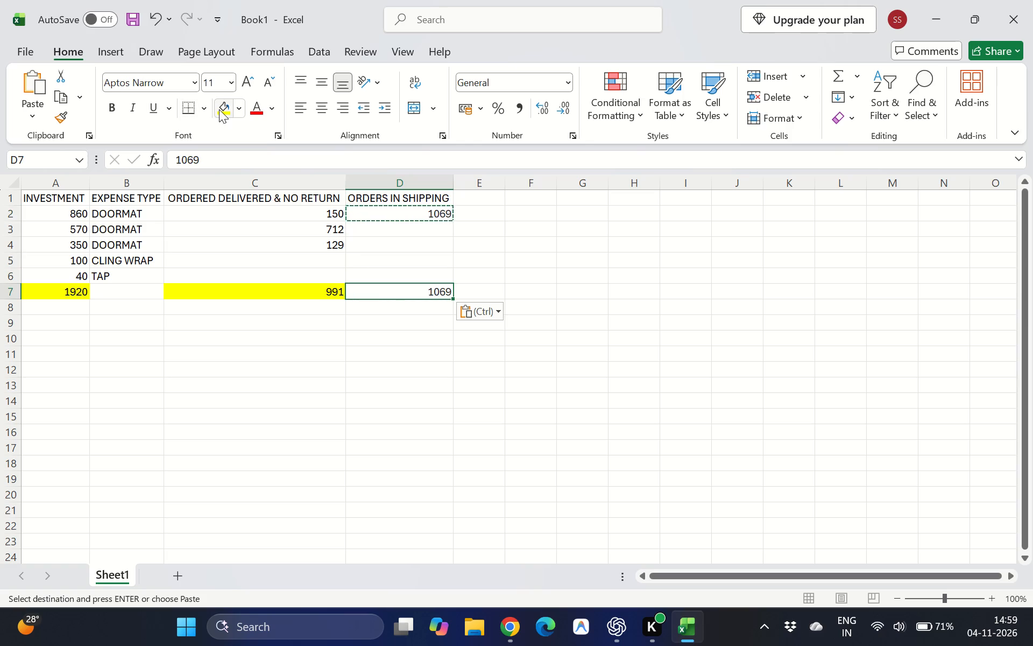
pyautogui.click(219, 109)
pyautogui.click(393, 340)
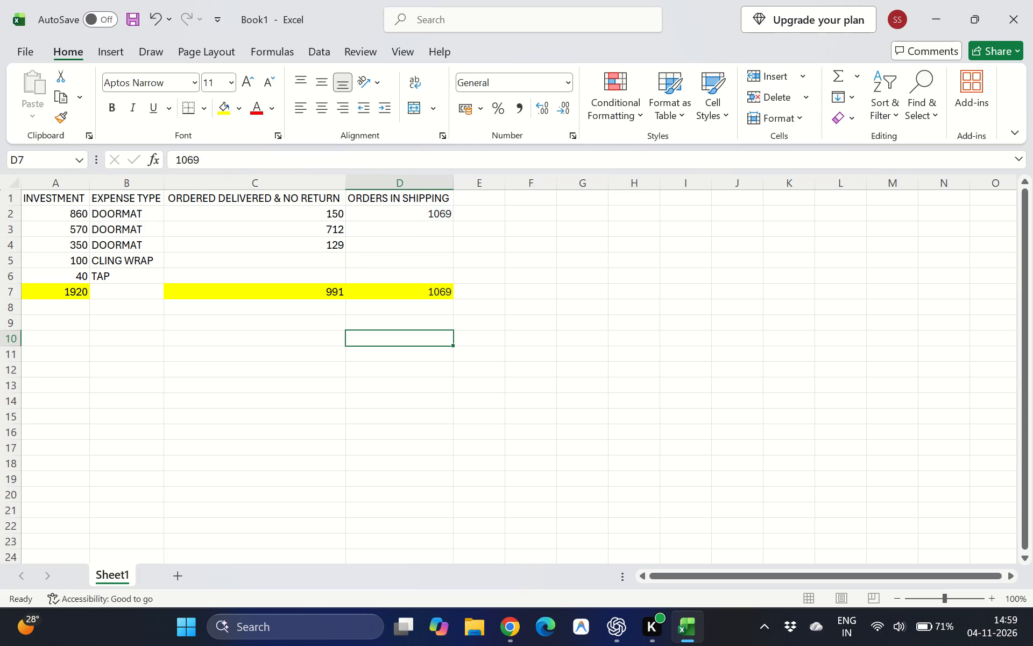
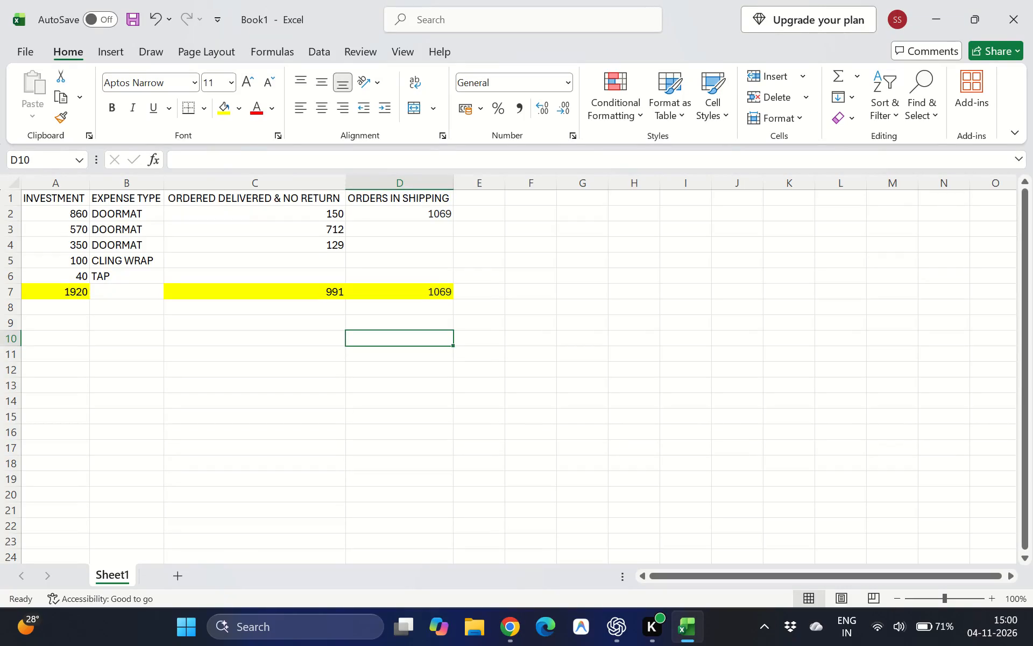
# Enter the formula =SUM(C7,D7) in cell E7 to add the delivered-order and shipping totals.
pyautogui.click(480, 291)
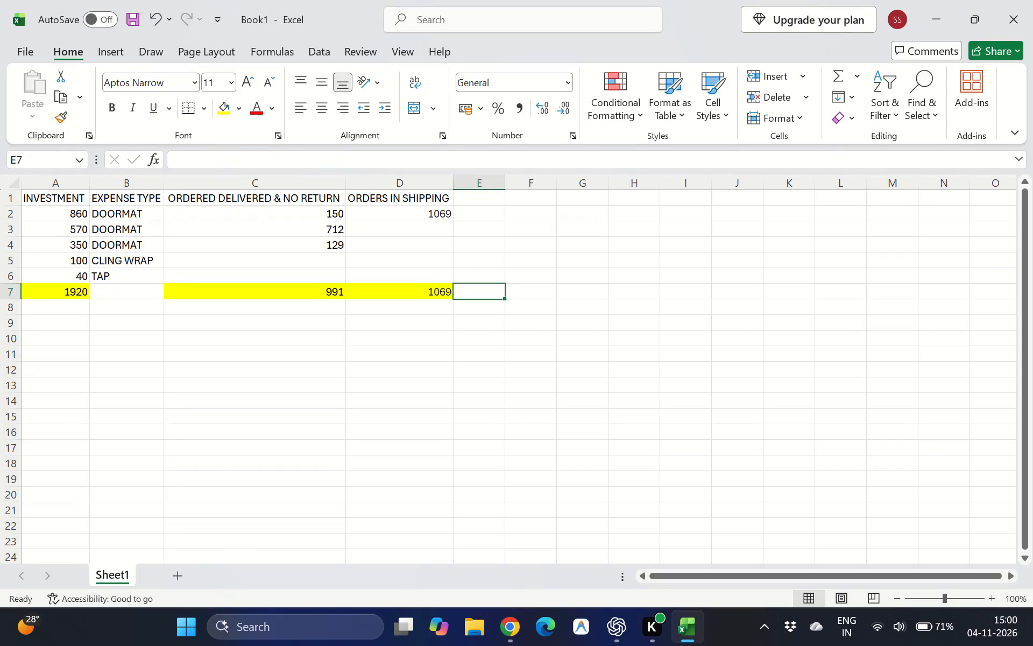
pyautogui.press('2')
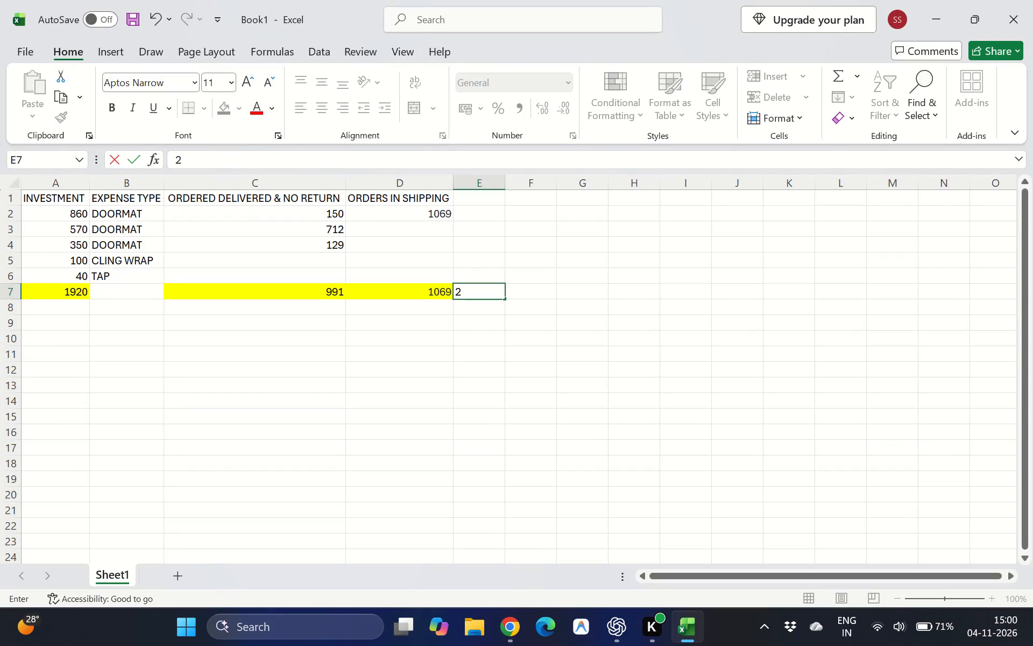
pyautogui.press('BackSpace')
pyautogui.hotkey('shift', '+')
pyautogui.press('BackSpace')
pyautogui.write('=SUM')
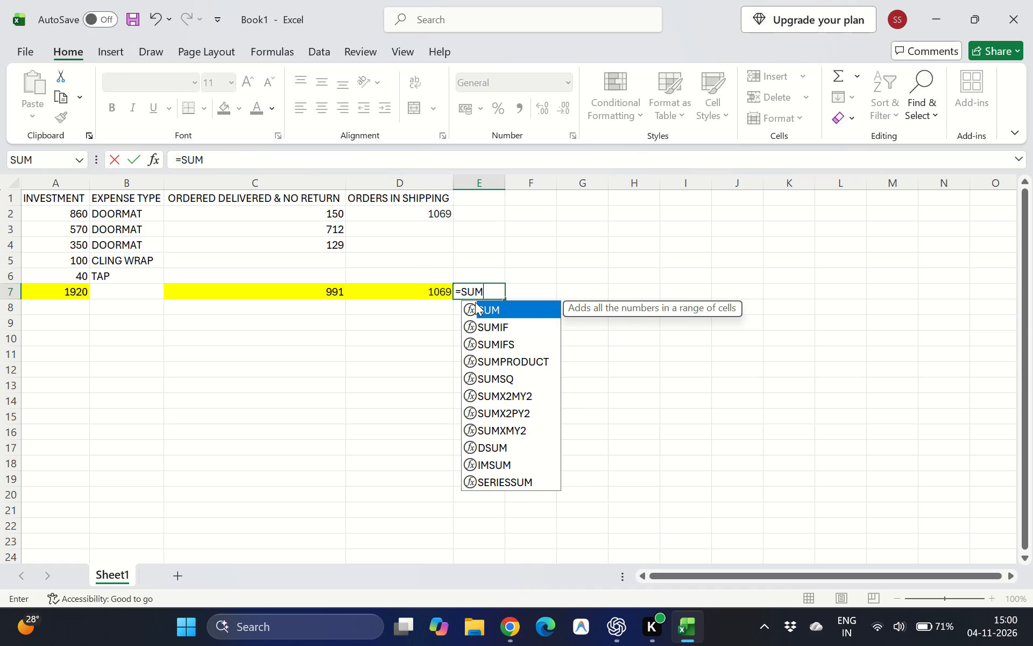
pyautogui.hotkey('shift', '(')
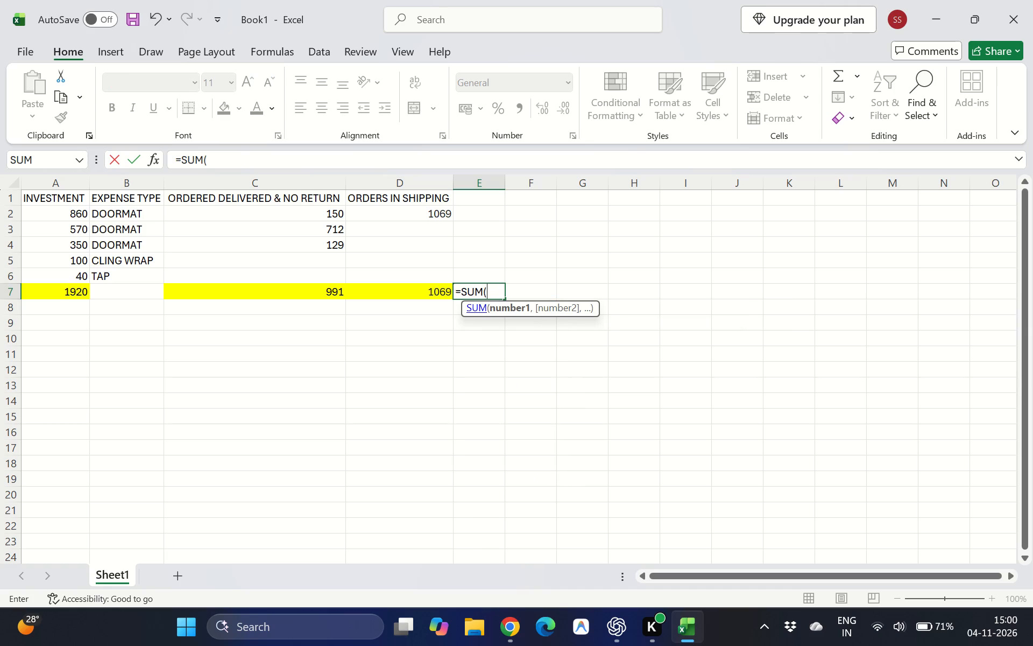
pyautogui.hotkey('ctrl', 'Left')
pyautogui.hotkey('ctrl', 'Left')
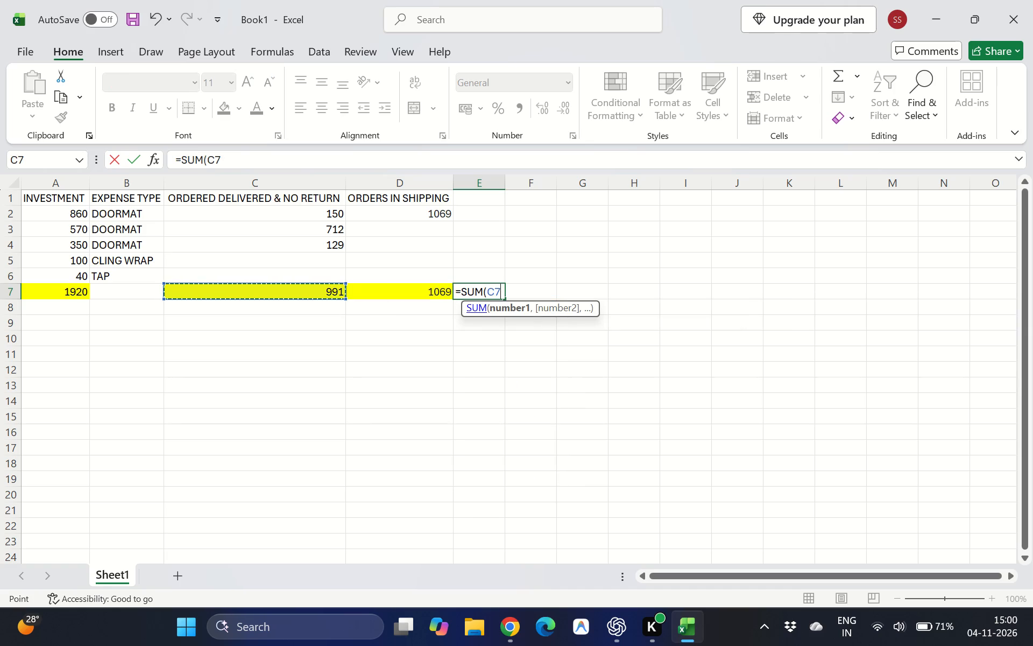
pyautogui.press(',')
pyautogui.hotkey('ctrl', 'Right')
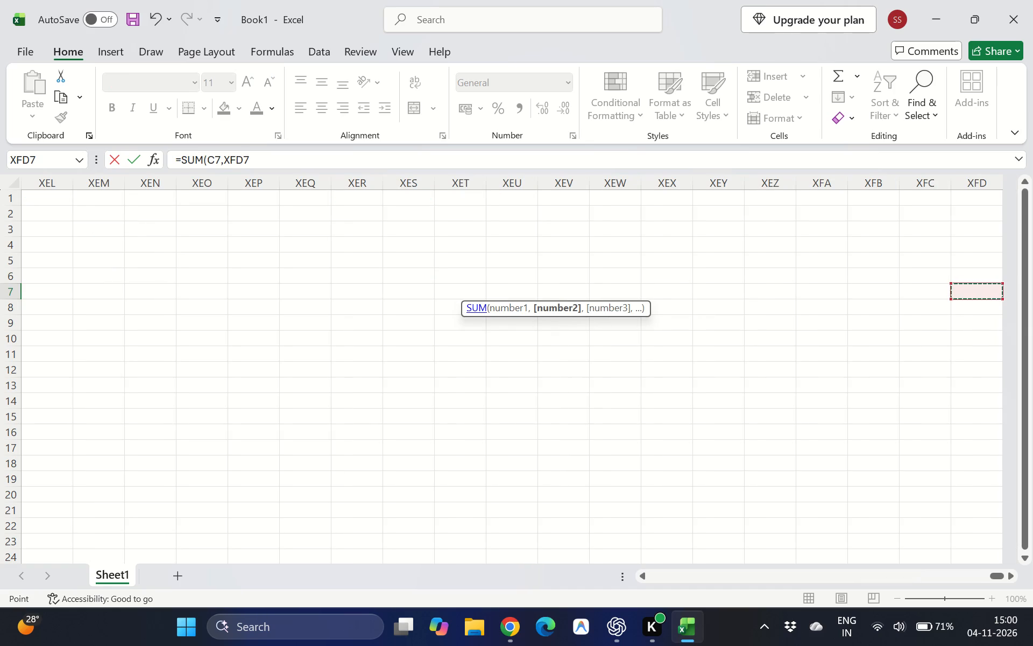
pyautogui.hotkey('ctrl', 'Left')
pyautogui.hscroll(1, 326, 282)
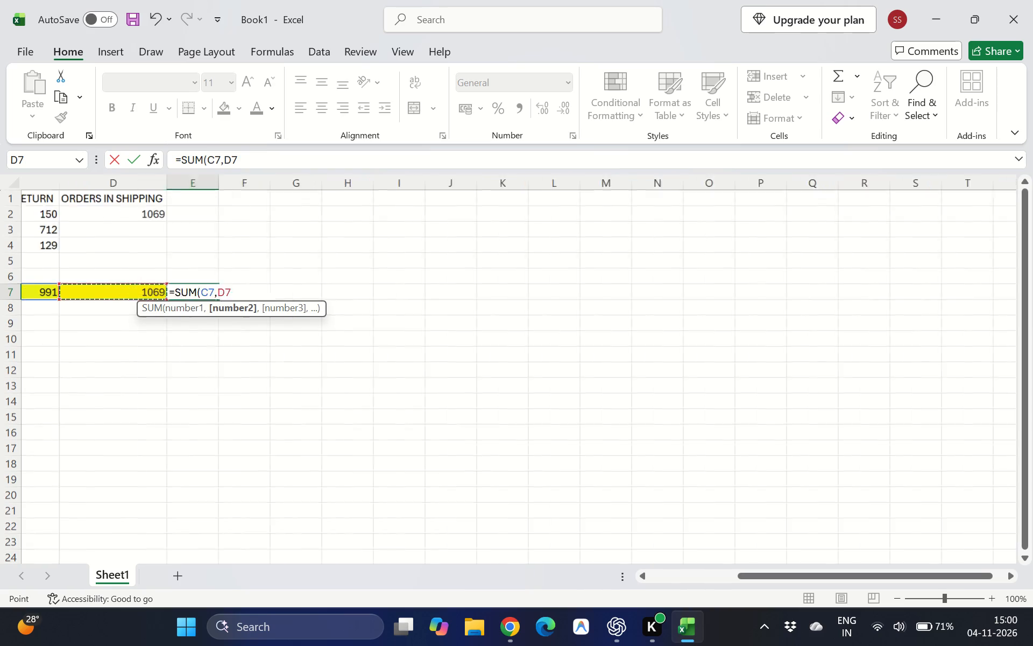
pyautogui.hscroll(3, 326, 282)
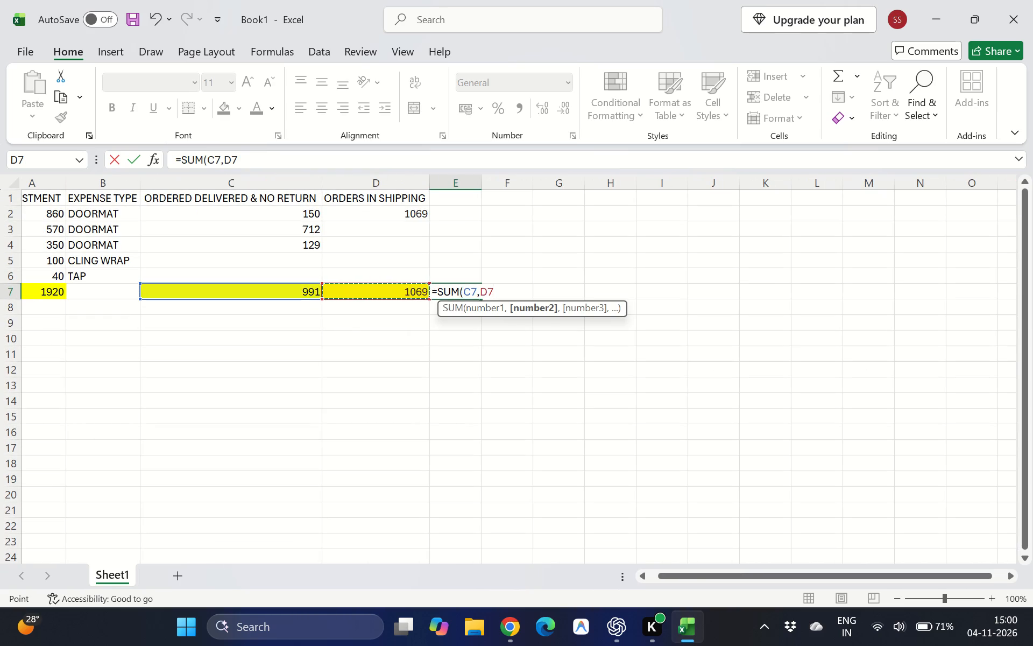
pyautogui.hotkey('shift', ')')
pyautogui.press('Return')
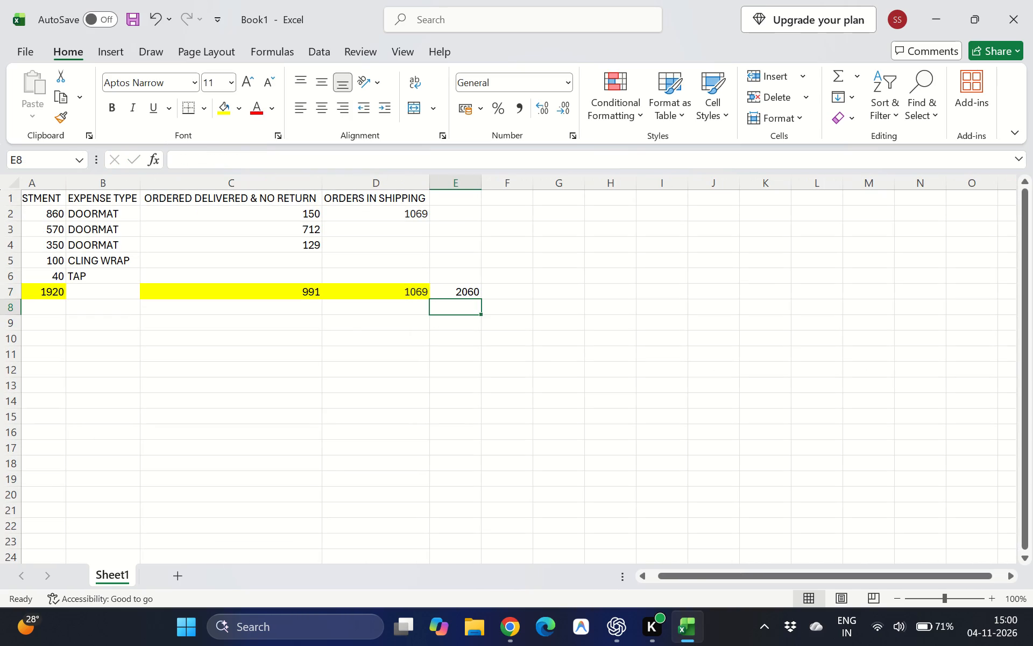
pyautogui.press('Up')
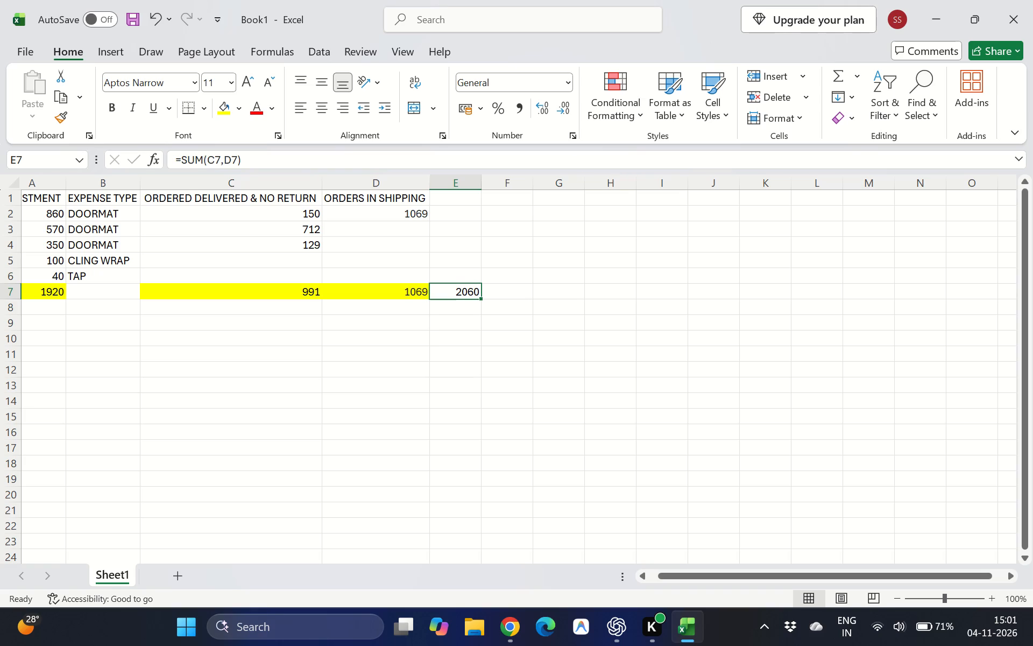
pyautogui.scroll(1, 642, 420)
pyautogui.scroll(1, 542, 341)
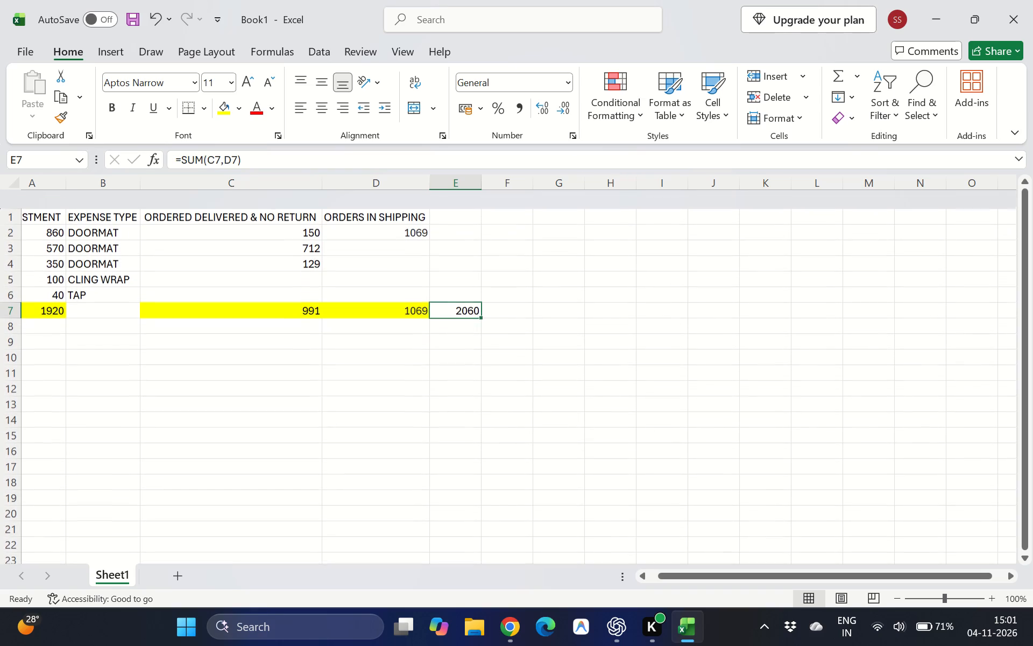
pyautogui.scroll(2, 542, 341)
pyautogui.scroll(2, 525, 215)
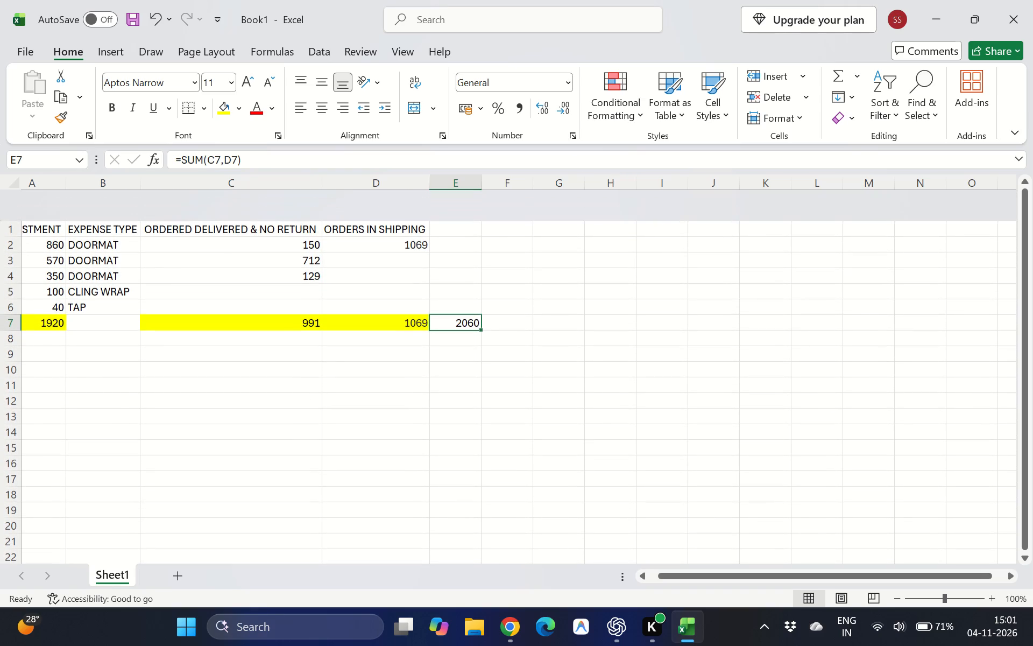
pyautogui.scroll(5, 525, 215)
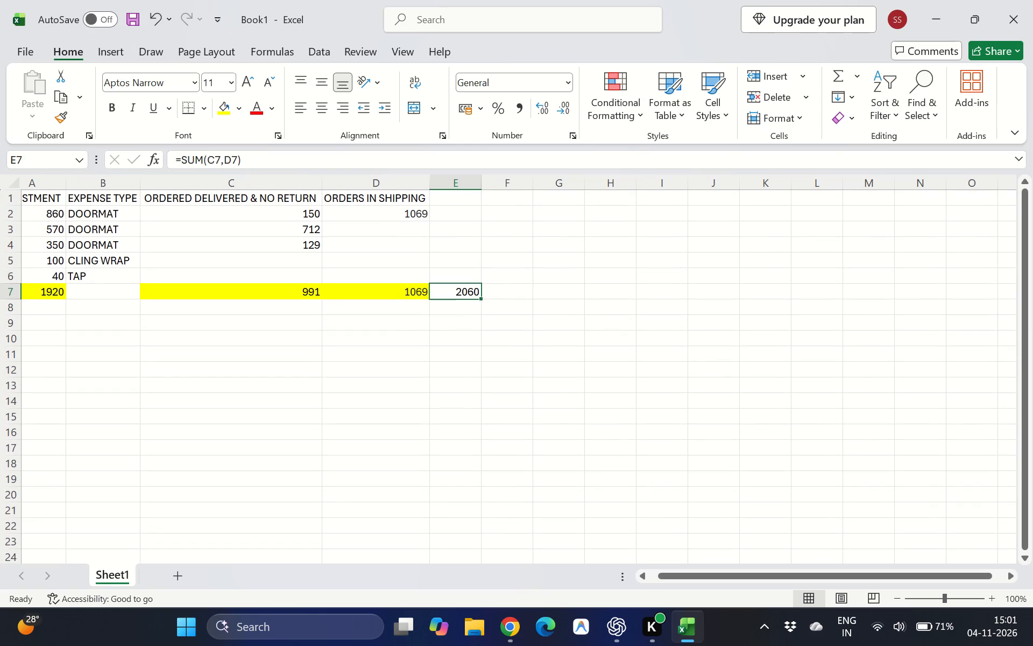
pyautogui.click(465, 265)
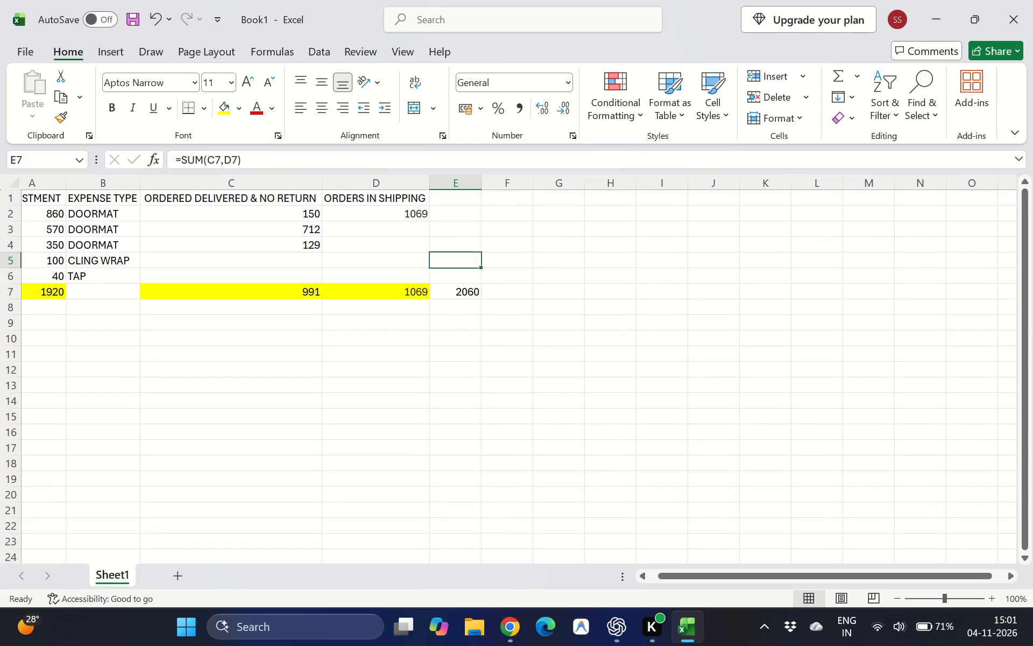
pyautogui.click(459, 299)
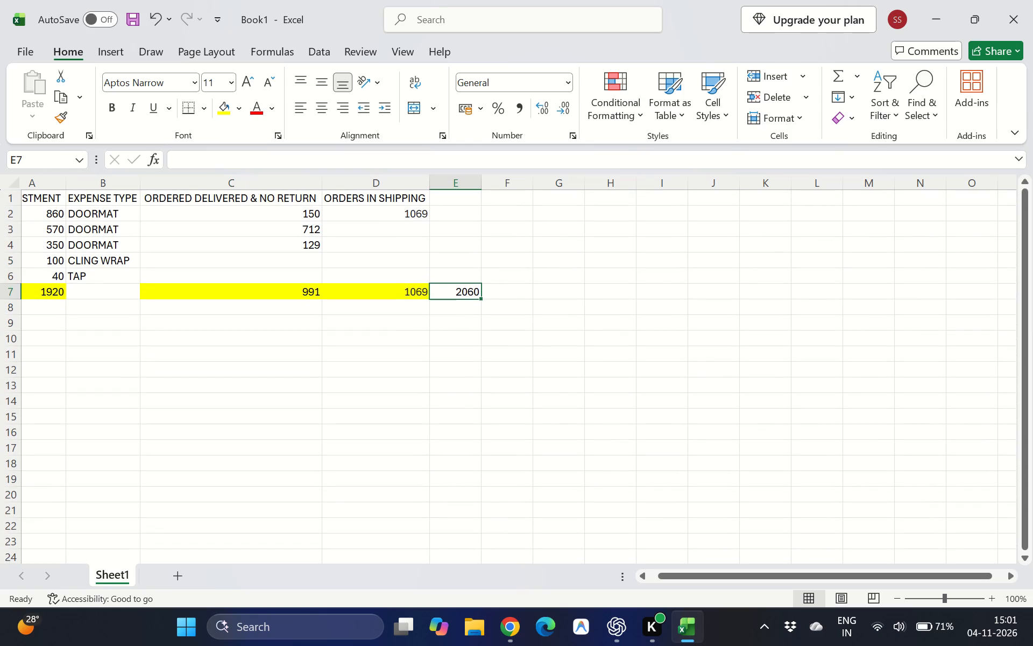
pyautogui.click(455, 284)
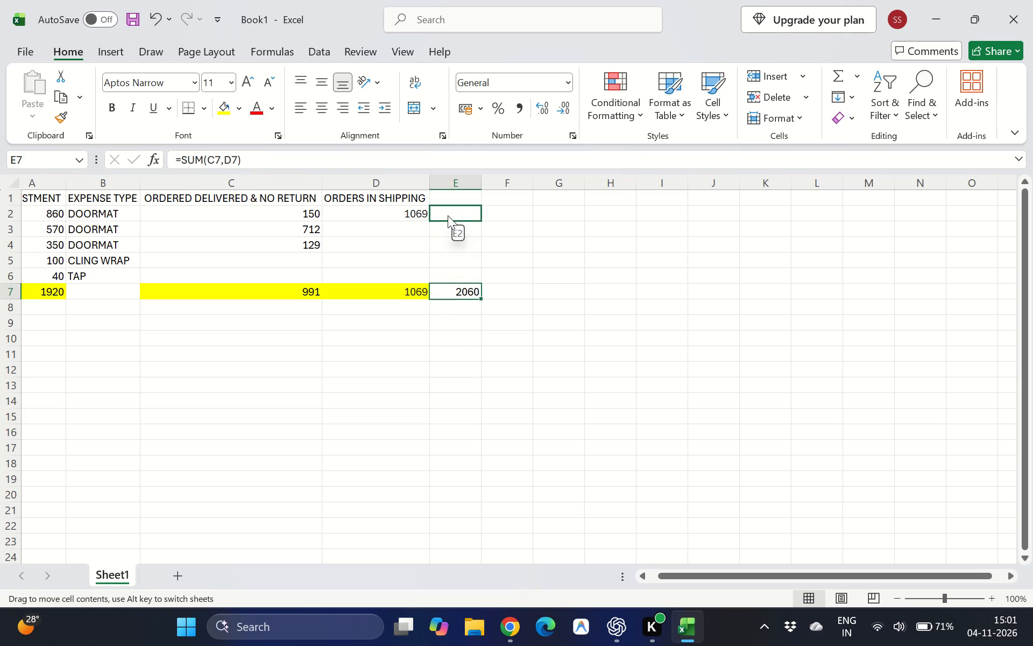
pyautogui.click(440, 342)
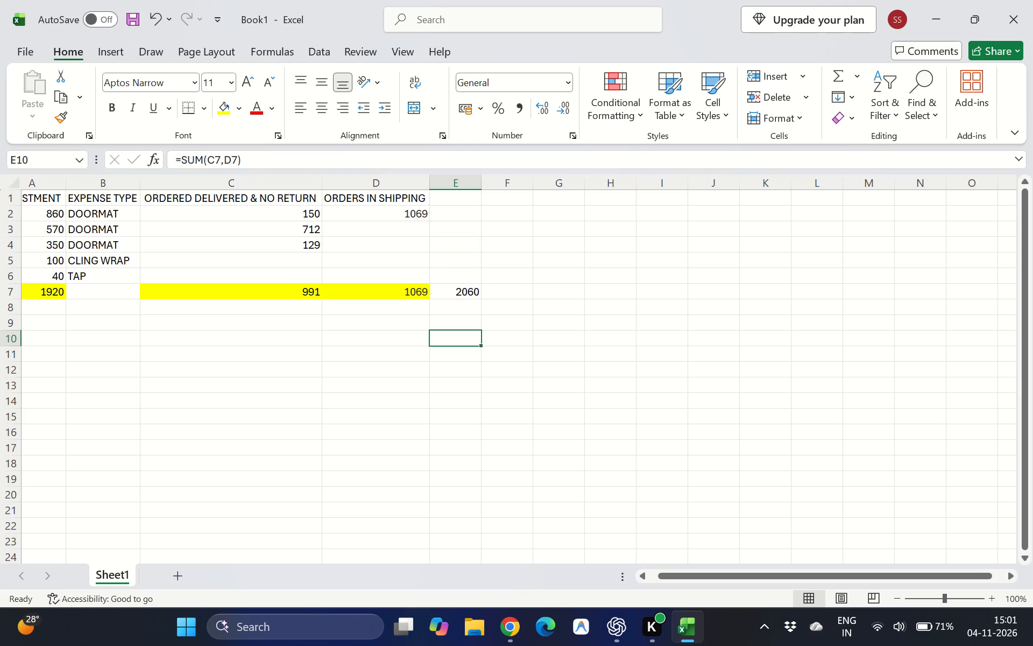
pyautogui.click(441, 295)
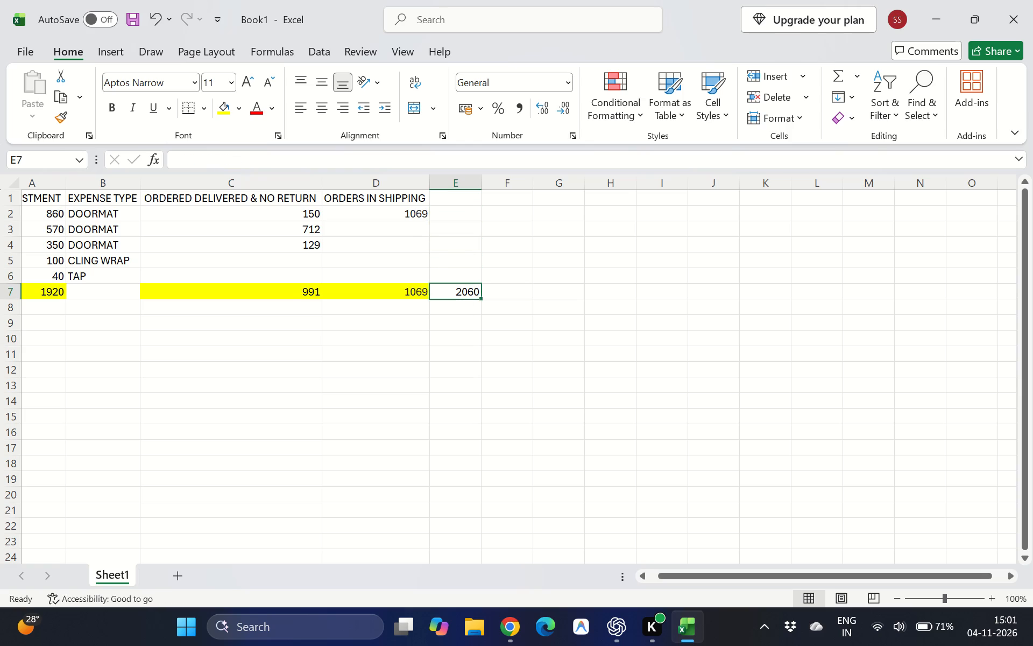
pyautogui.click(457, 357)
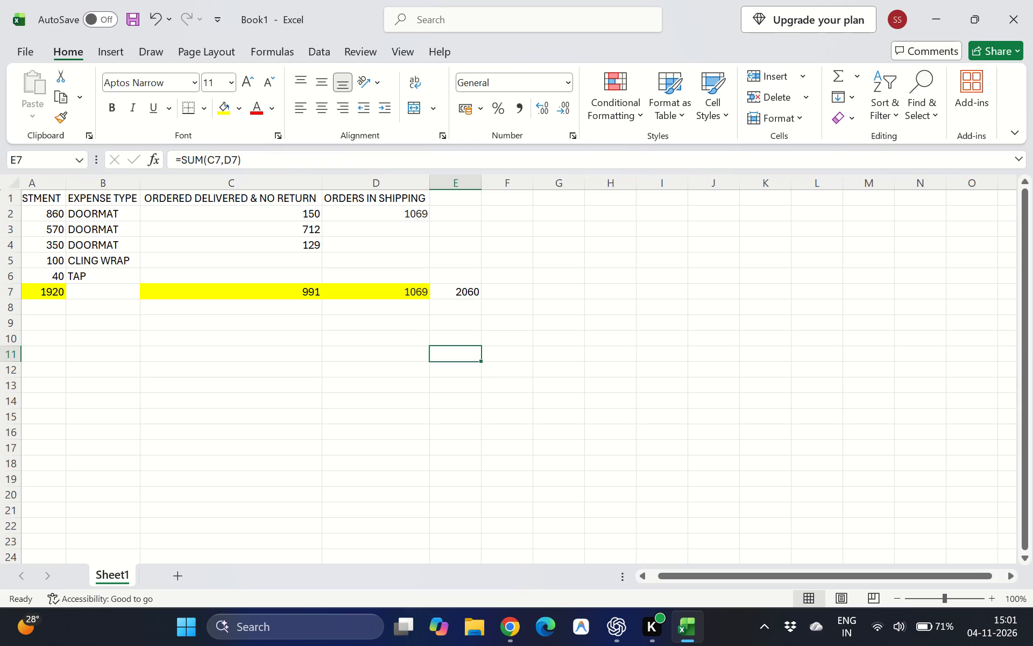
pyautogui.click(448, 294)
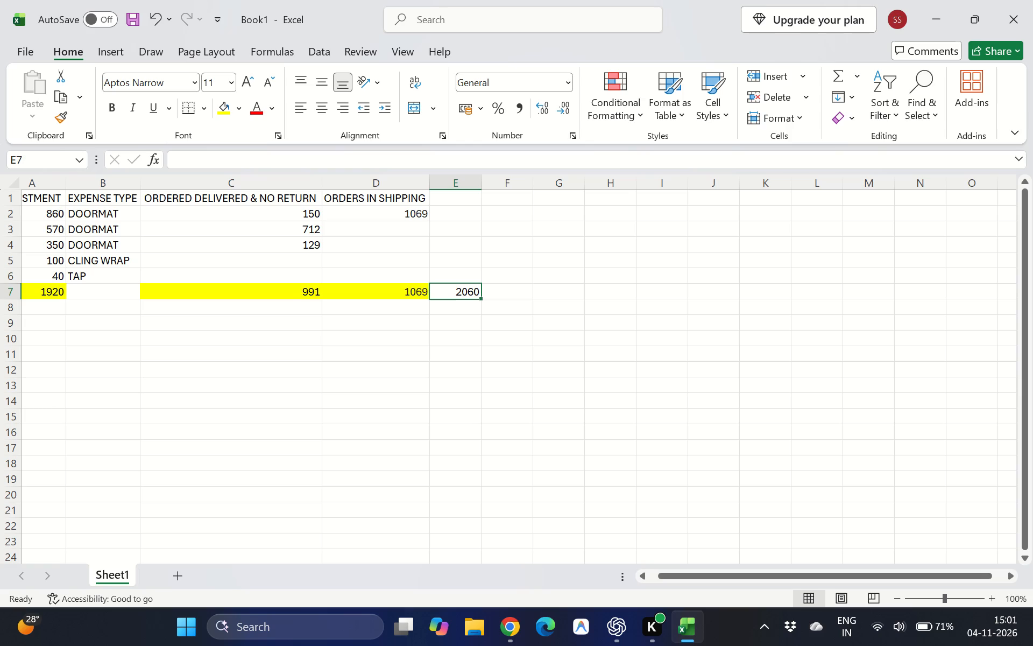
# Switch to the Meesho Supplier Panel in Chrome and examine the Ready to Ship orders.
pyautogui.hotkey('alt', 'Tab')
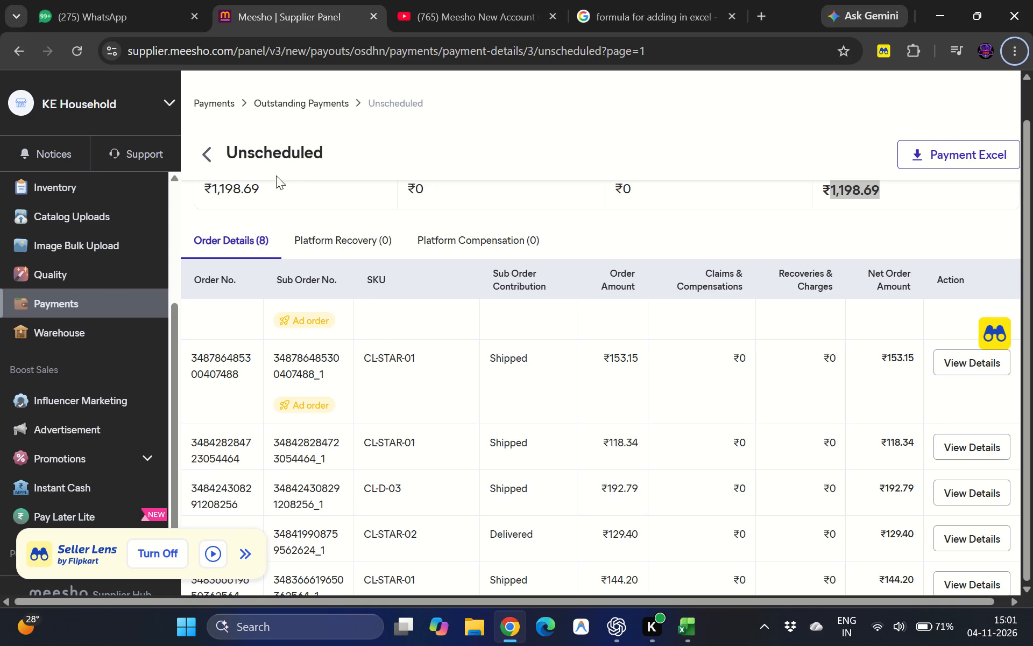
pyautogui.click(208, 156)
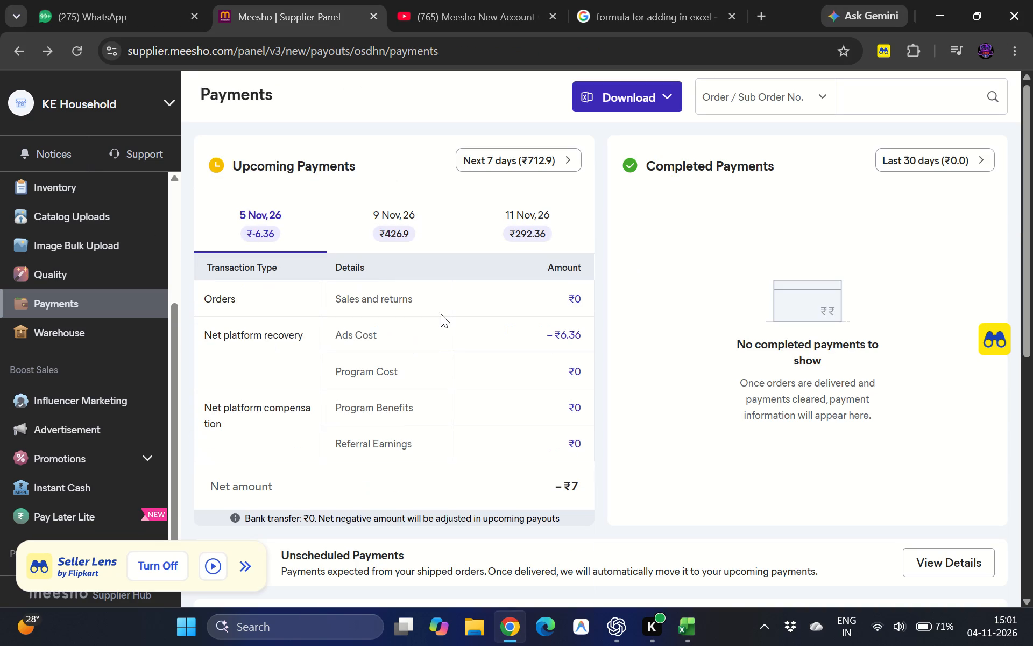
pyautogui.scroll(1, 437, 338)
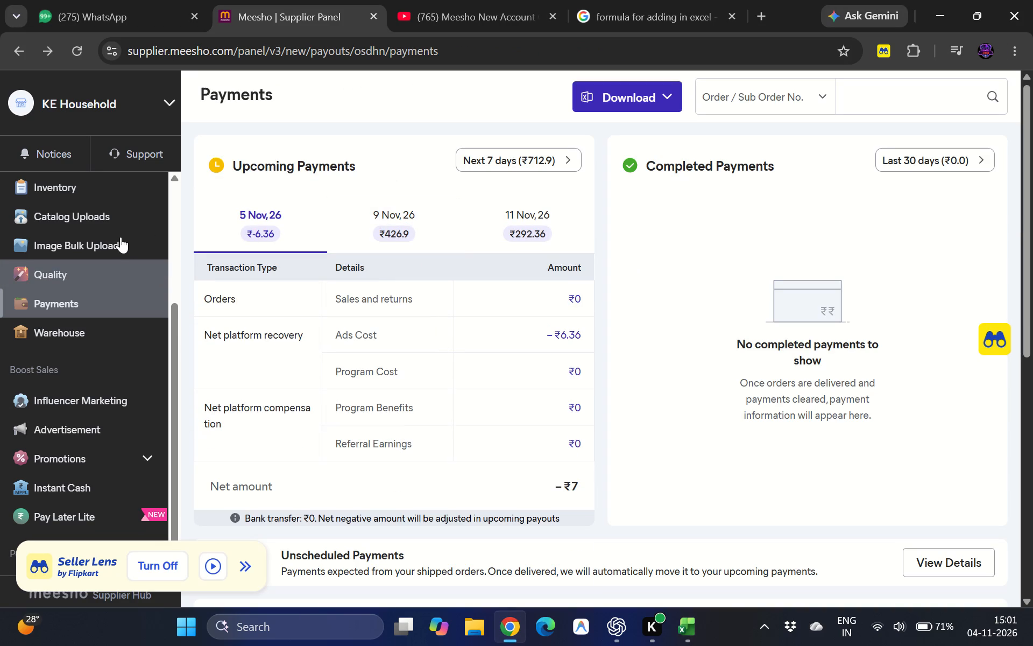
pyautogui.scroll(3, 121, 237)
pyautogui.click(54, 276)
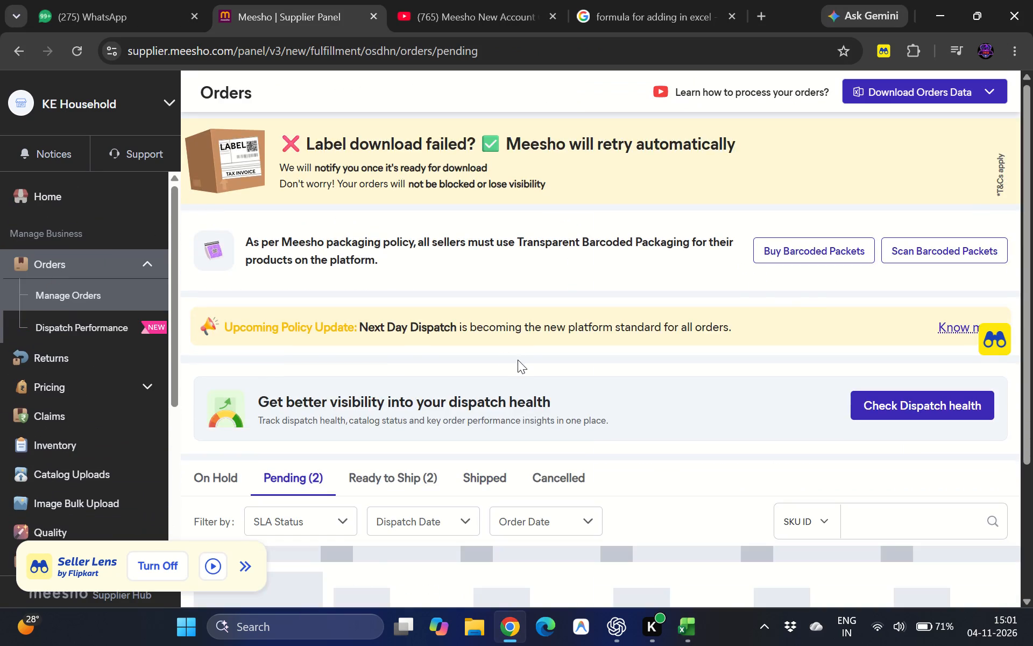
pyautogui.scroll(-3, 518, 360)
pyautogui.click(404, 175)
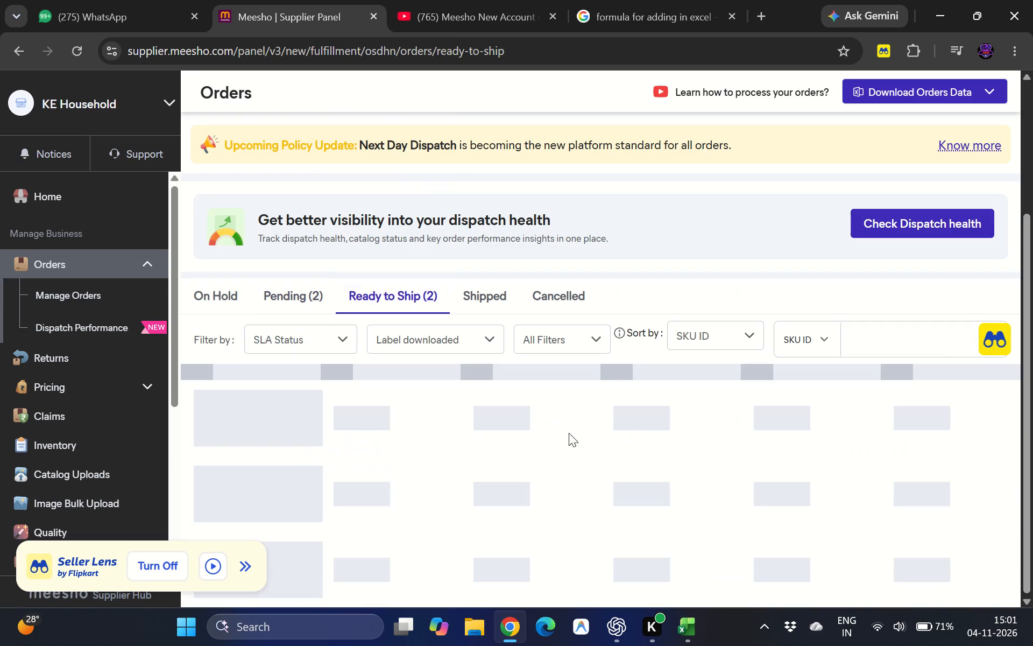
pyautogui.scroll(-4, 576, 450)
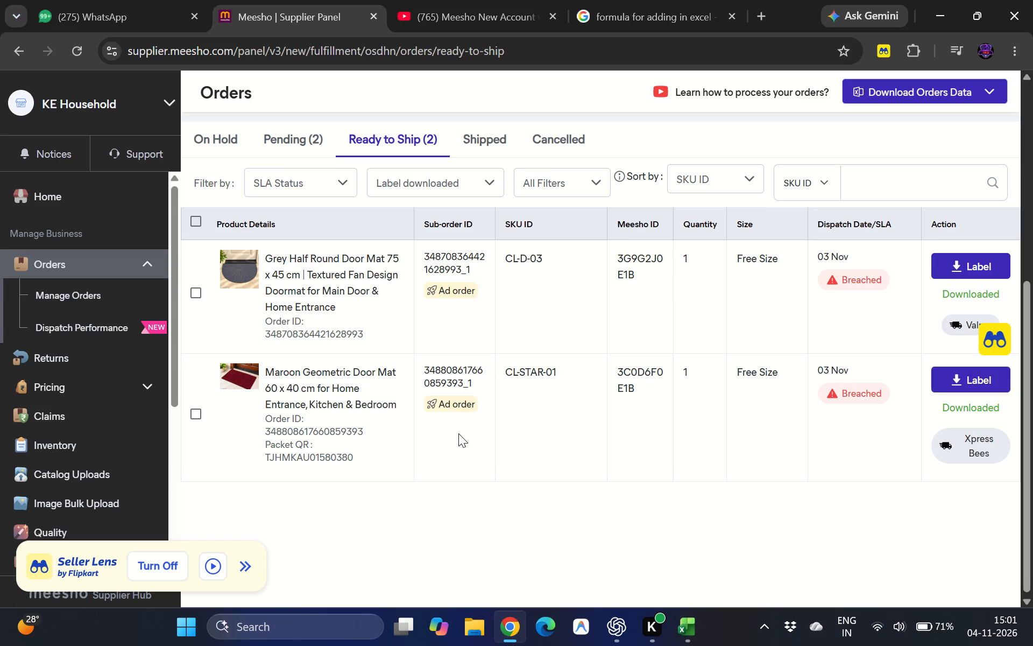
# Reload the Pending orders in the Meesho Supplier Panel and review the listed items.
pyautogui.hotkey('alt', 'Tab')
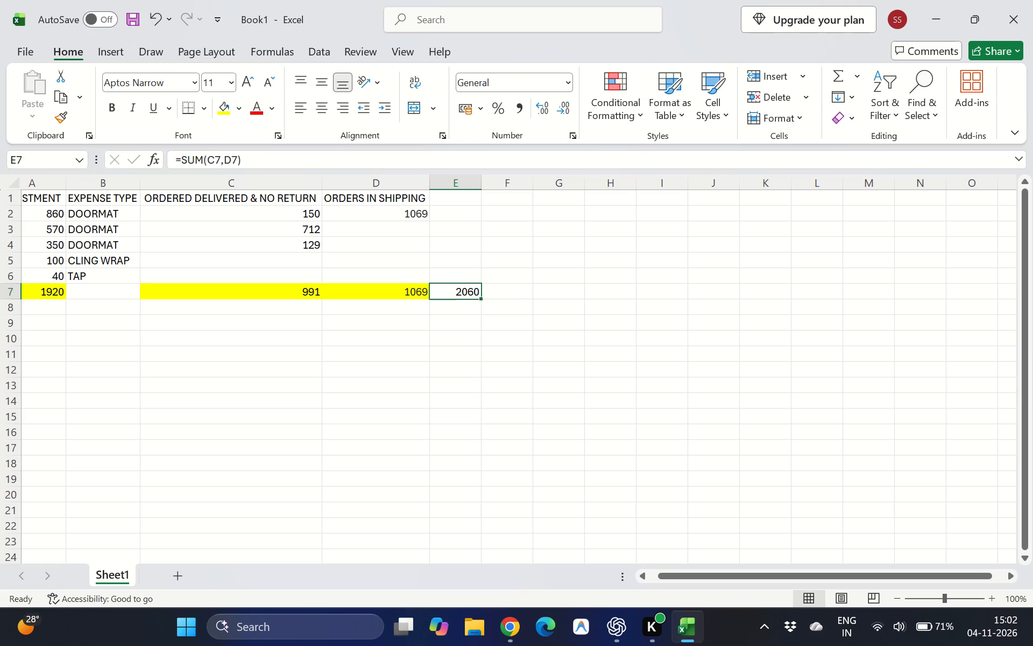
pyautogui.click(930, 12)
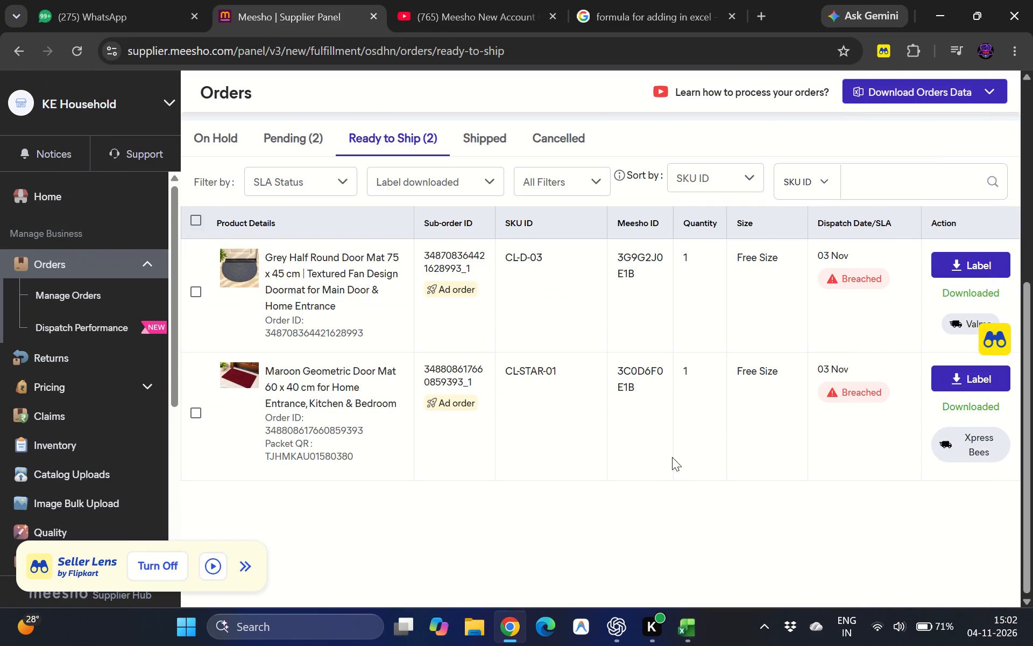
pyautogui.click(314, 135)
pyautogui.click(76, 54)
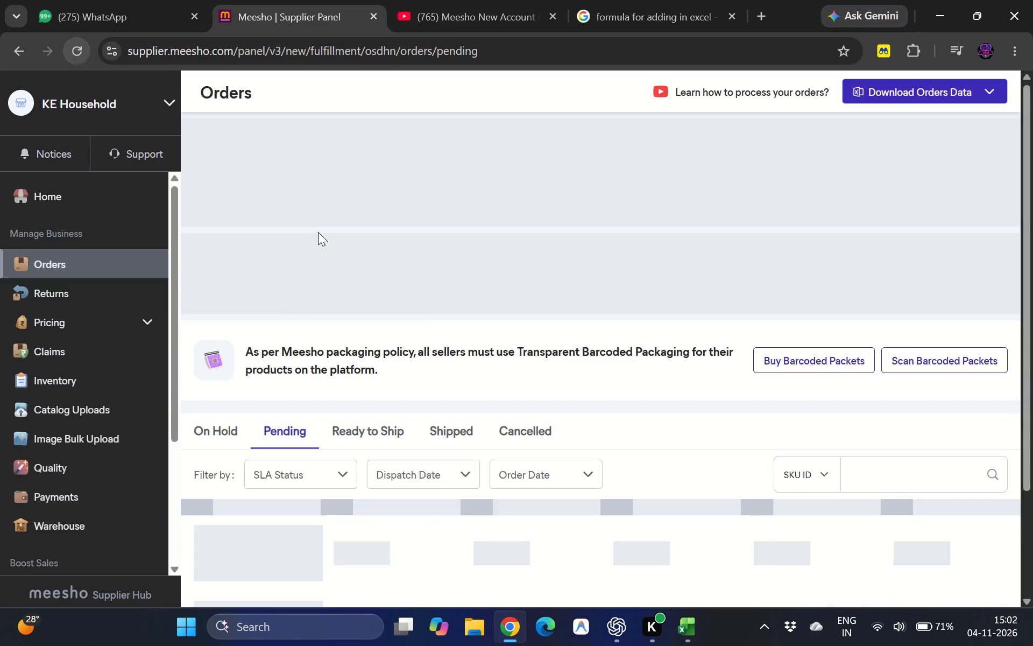
pyautogui.scroll(-6, 422, 315)
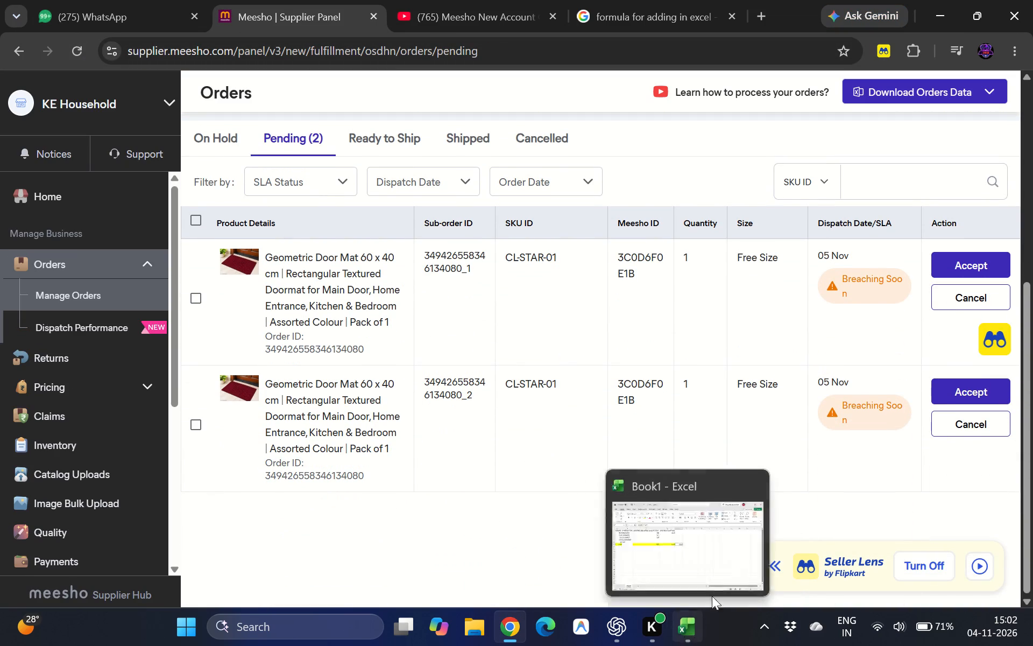
# Switch to the Book1 workbook in Excel and turn on AutoSave, uploading it to the personal OneDrive under the name transactions.
pyautogui.click(695, 519)
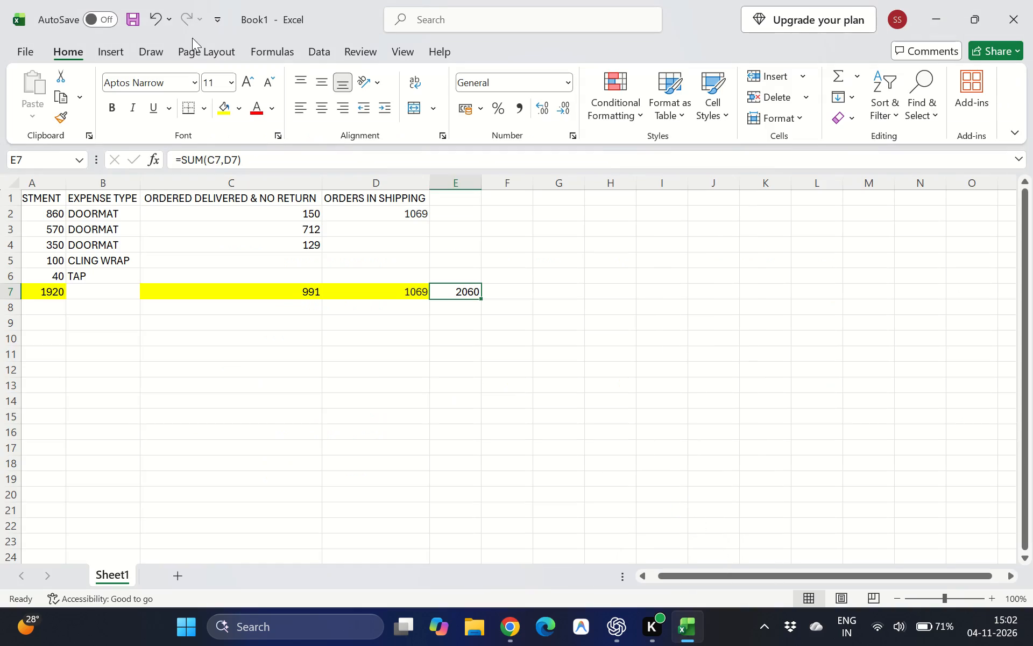
pyautogui.click(24, 50)
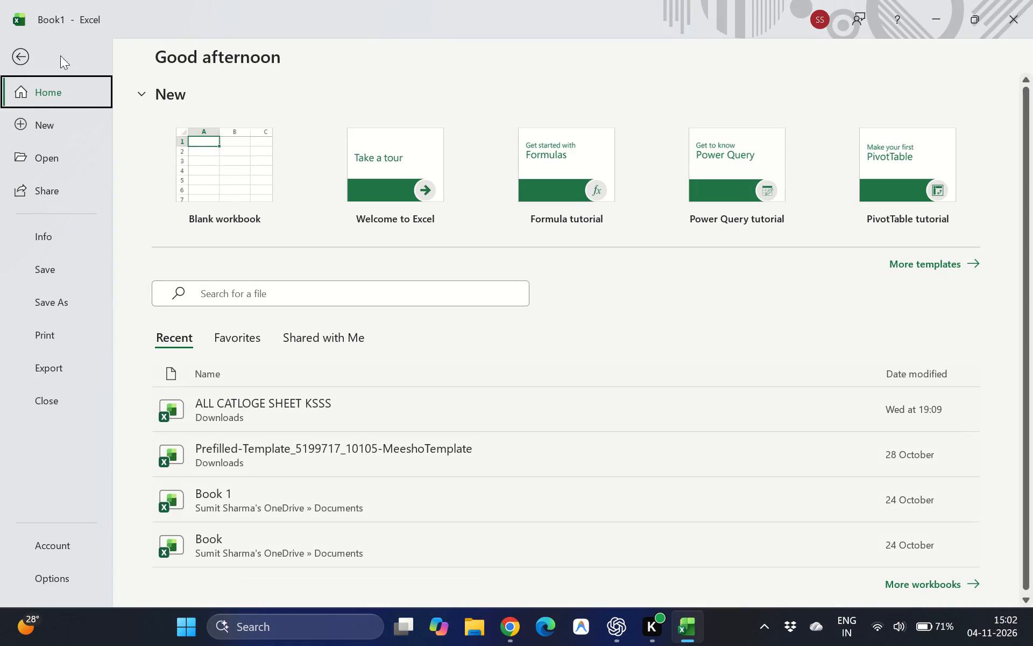
pyautogui.click(23, 54)
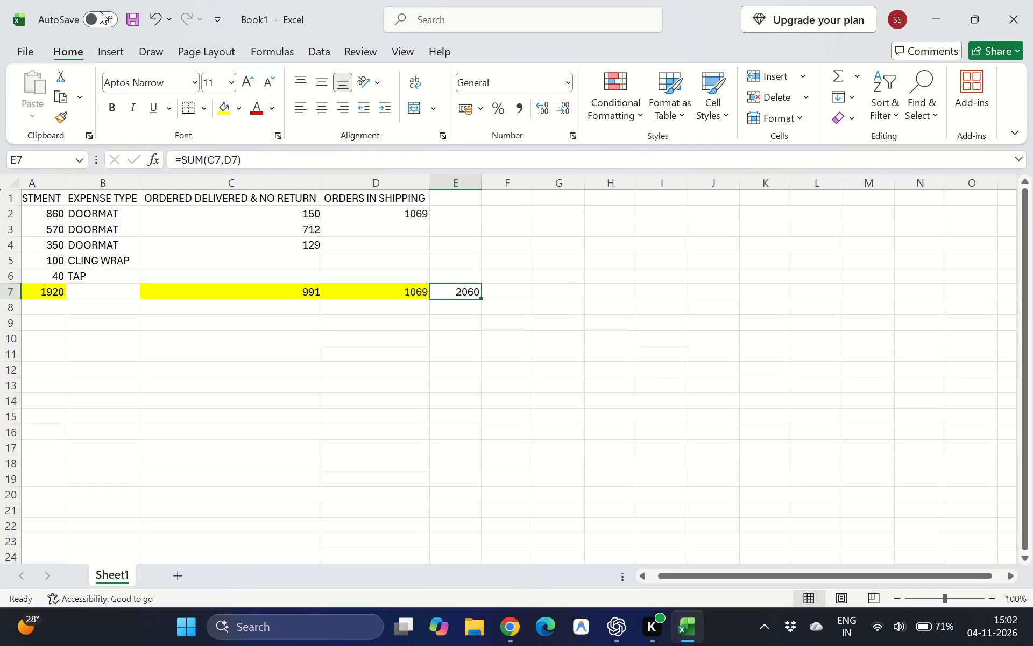
pyautogui.click(100, 11)
pyautogui.click(525, 243)
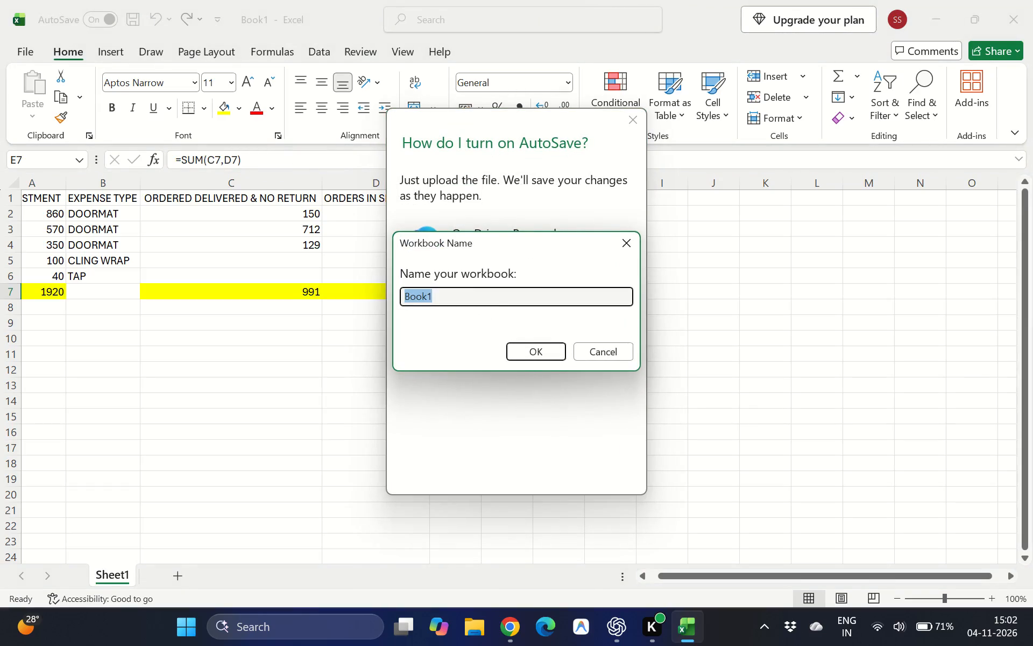
pyautogui.write('TOTA')
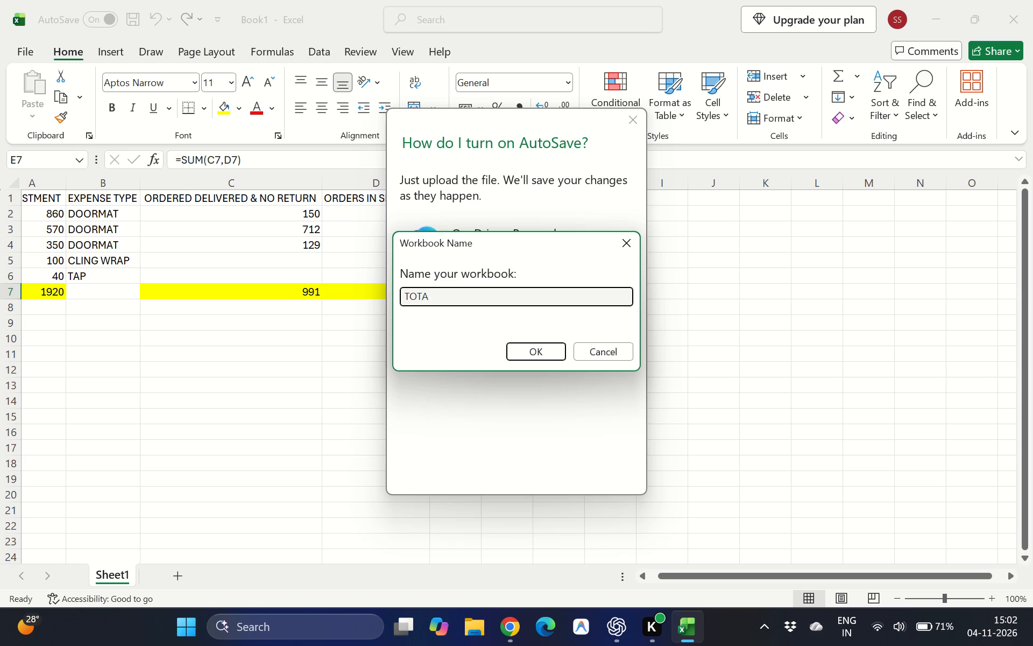
pyautogui.press('BackSpace')
pyautogui.press('BackSpace')
pyautogui.press('BackSpace')
pyautogui.press('BackSpace')
pyautogui.press('BackSpace')
pyautogui.write('TAnsaction')
pyautogui.press('BackSpace')
pyautogui.press('BackSpace')
pyautogui.press('BackSpace')
pyautogui.press('BackSpace')
pyautogui.press('BackSpace')
pyautogui.press('BackSpace')
pyautogui.press('BackSpace')
pyautogui.press('BackSpace')
pyautogui.press('BackSpace')
pyautogui.press('BackSpace')
pyautogui.press('BackSpace')
pyautogui.press('BackSpace')
pyautogui.press('BackSpace')
pyautogui.write('transc')
pyautogui.press('BackSpace')
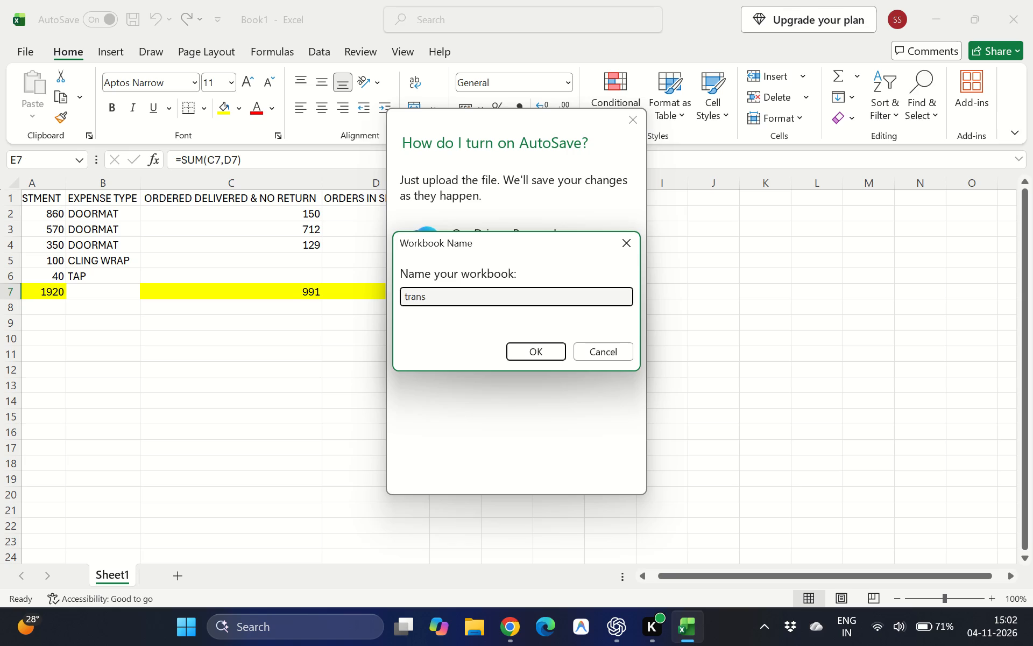